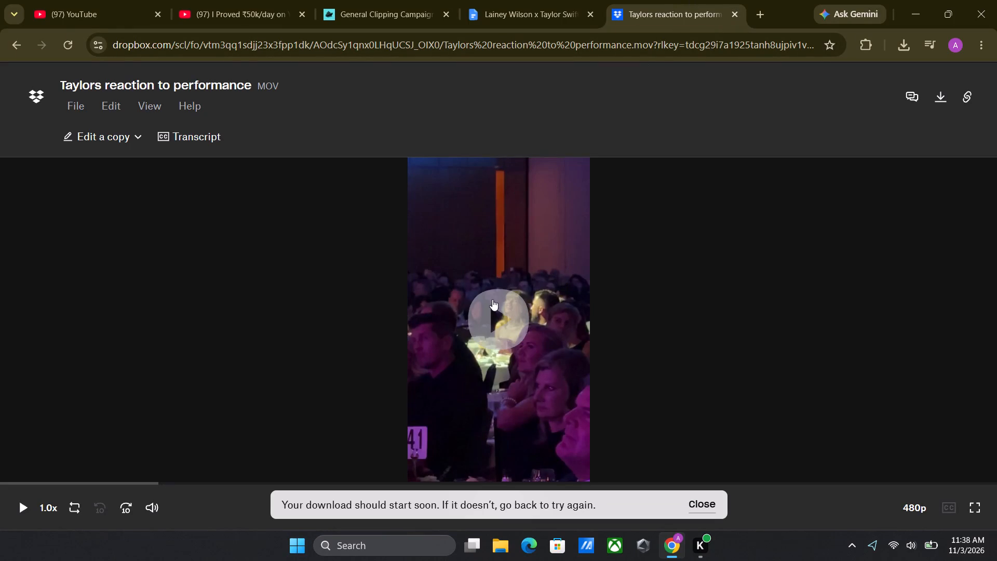
# Play the "Taylors reaction to performance" video in the Dropbox preview.
pyautogui.click(492, 335)
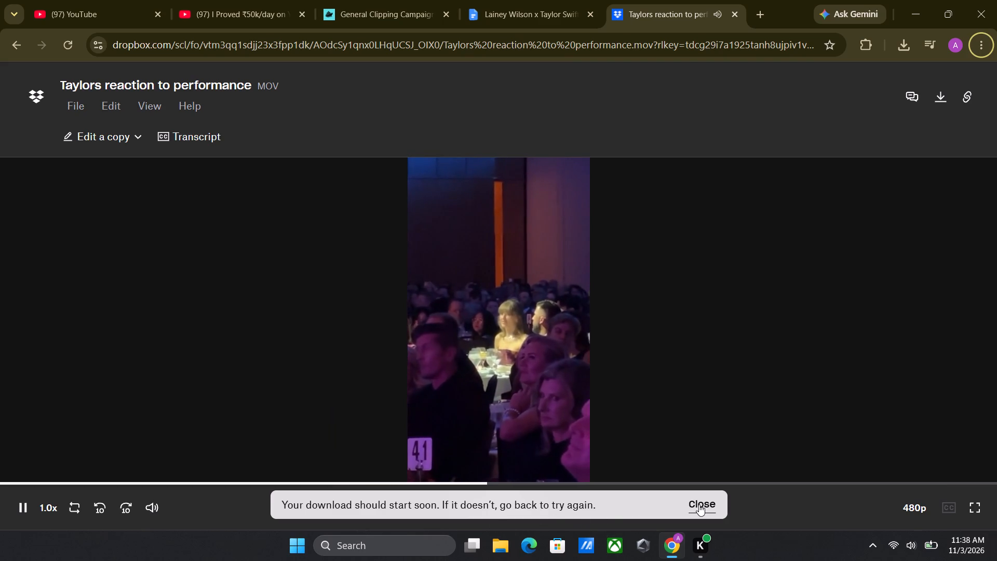
# Launch DaVinci Resolve and skip the offered software update.
pyautogui.write('da vinc')
pyautogui.press('Return')
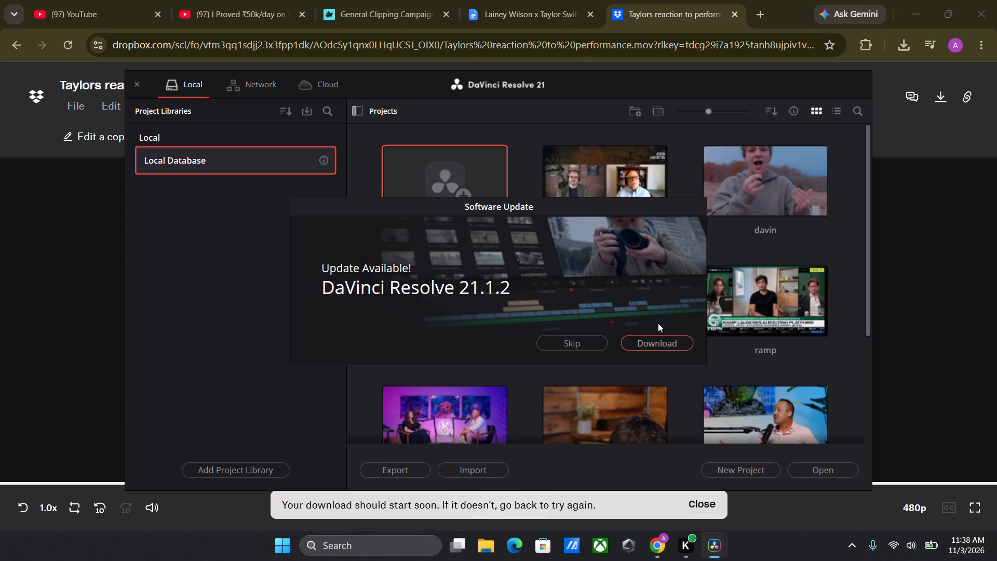
pyautogui.click(579, 338)
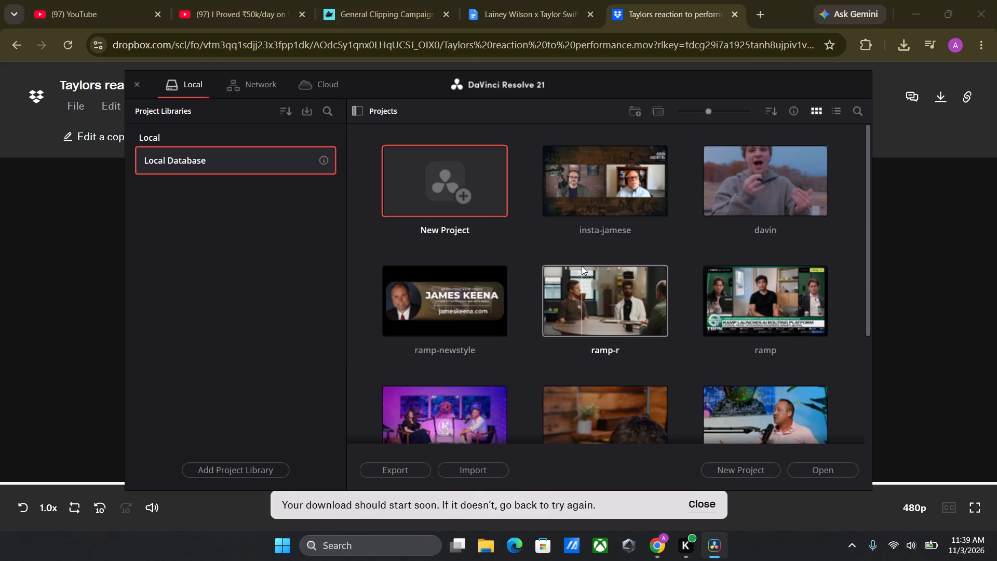
# Delete the projects "New Project 1" and "practice" from the local project library.
pyautogui.scroll(-5, 582, 266)
pyautogui.click(463, 366)
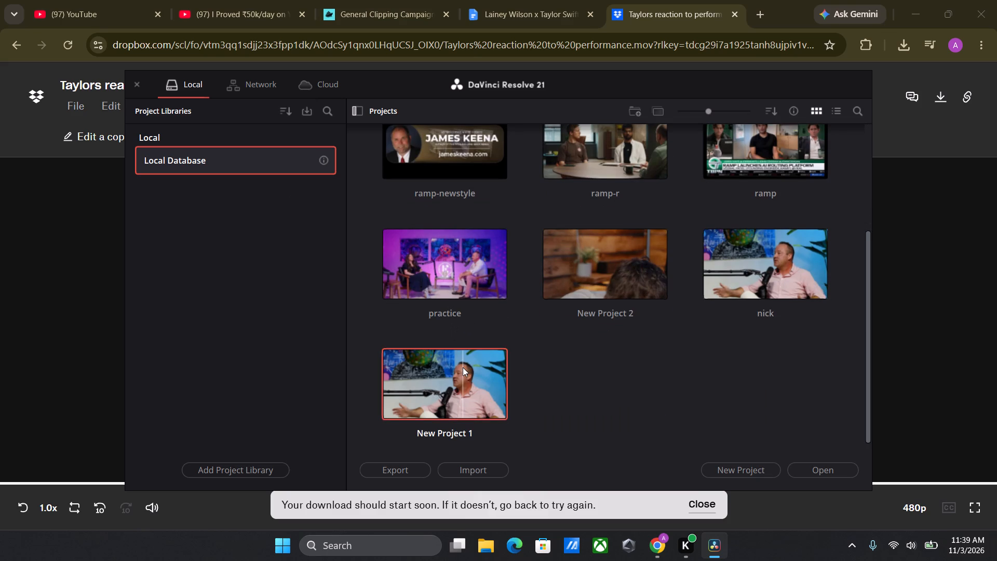
pyautogui.press('Delete')
pyautogui.press('Right')
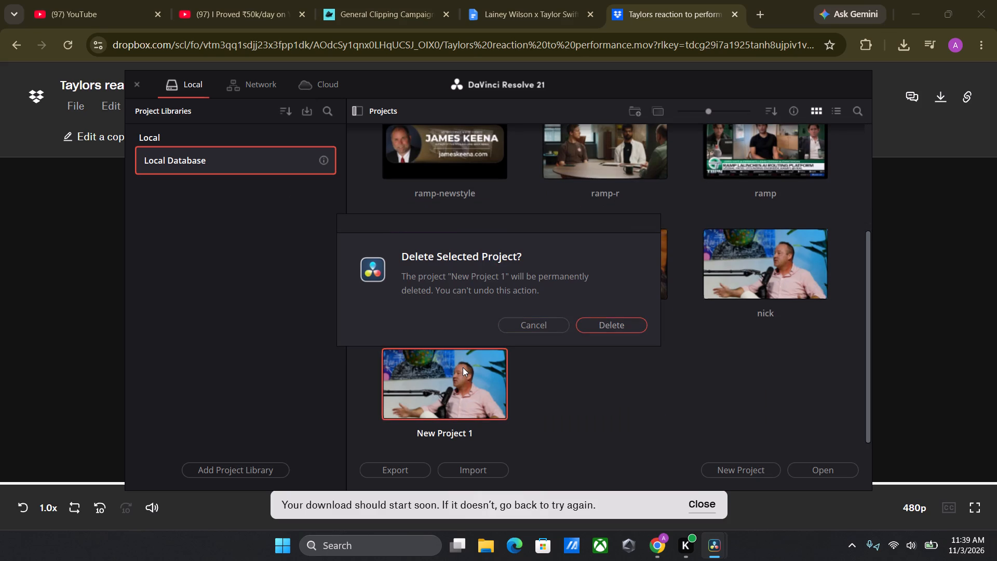
pyautogui.press('Return')
pyautogui.click(470, 380)
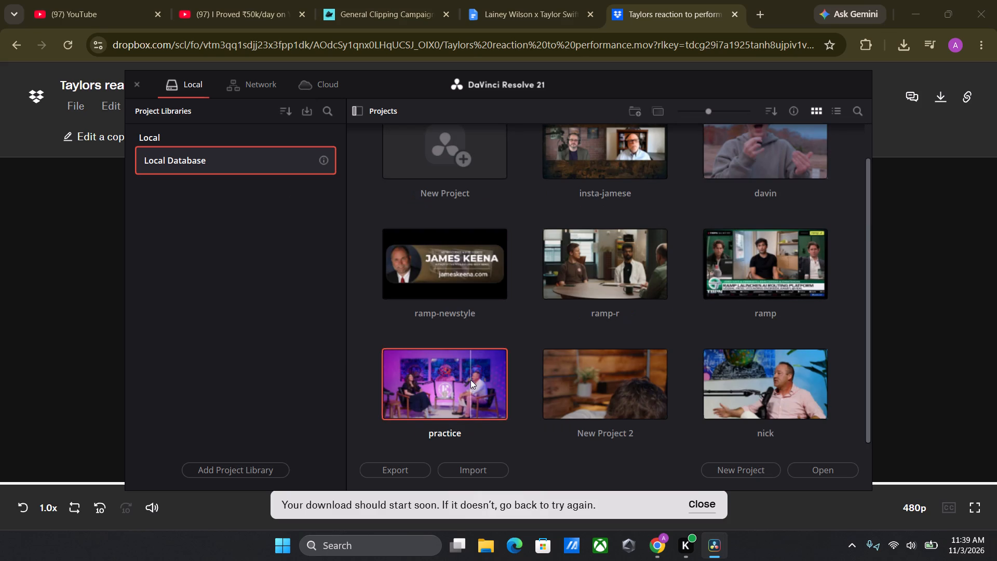
pyautogui.press('Delete')
pyautogui.press('Right')
pyautogui.press('Return')
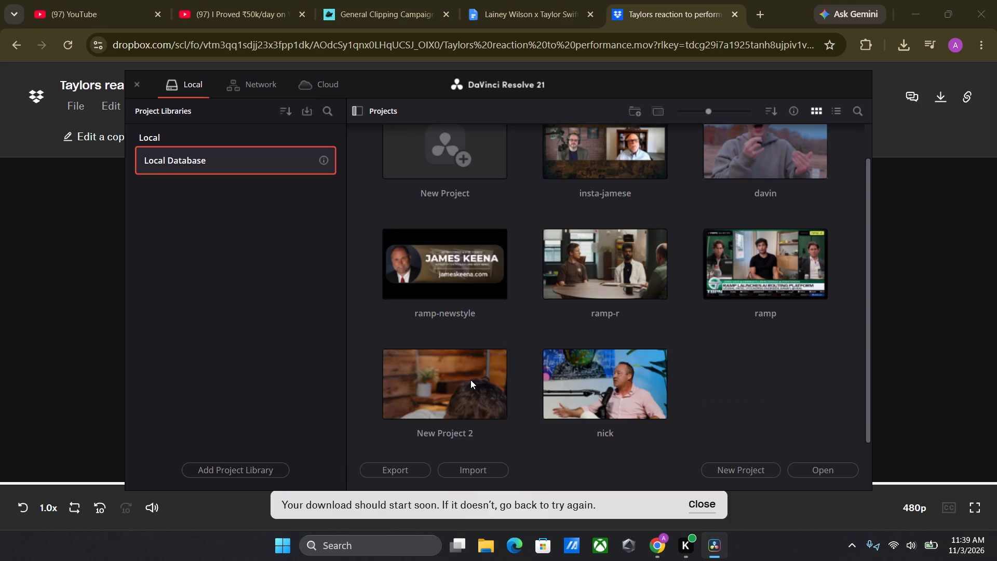
# Delete the projects "nick" and "New Project 2" from the local project library.
pyautogui.hotkey('ctrl', 'a')
pyautogui.hotkey('ctrl', 'a')
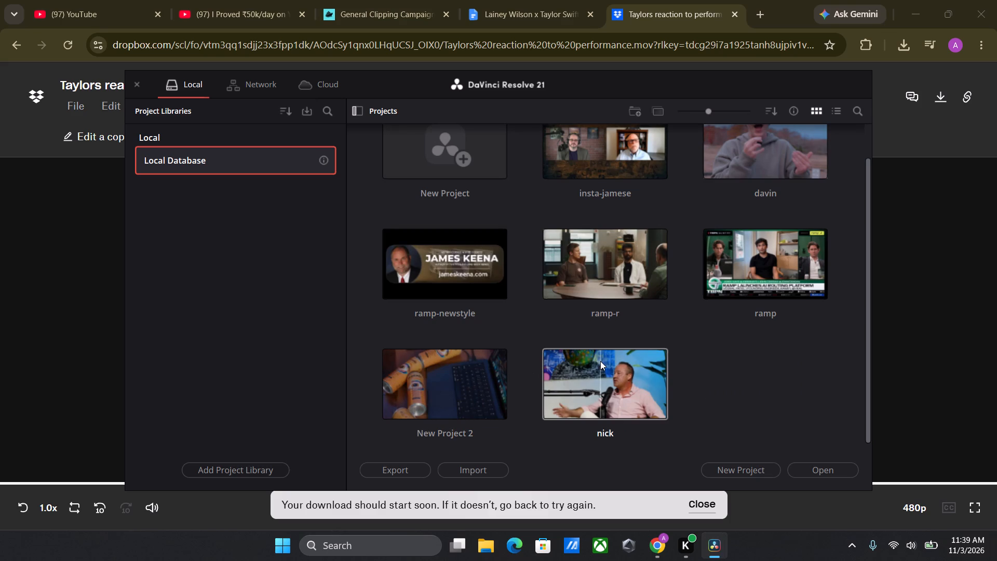
pyautogui.click(587, 408)
pyautogui.press('Delete')
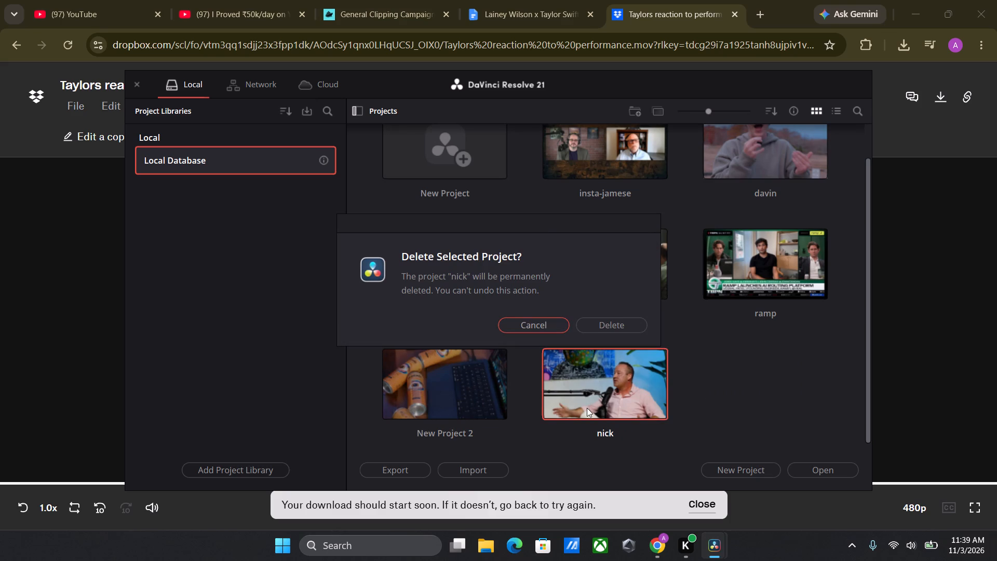
pyautogui.press('Right')
pyautogui.press('Return')
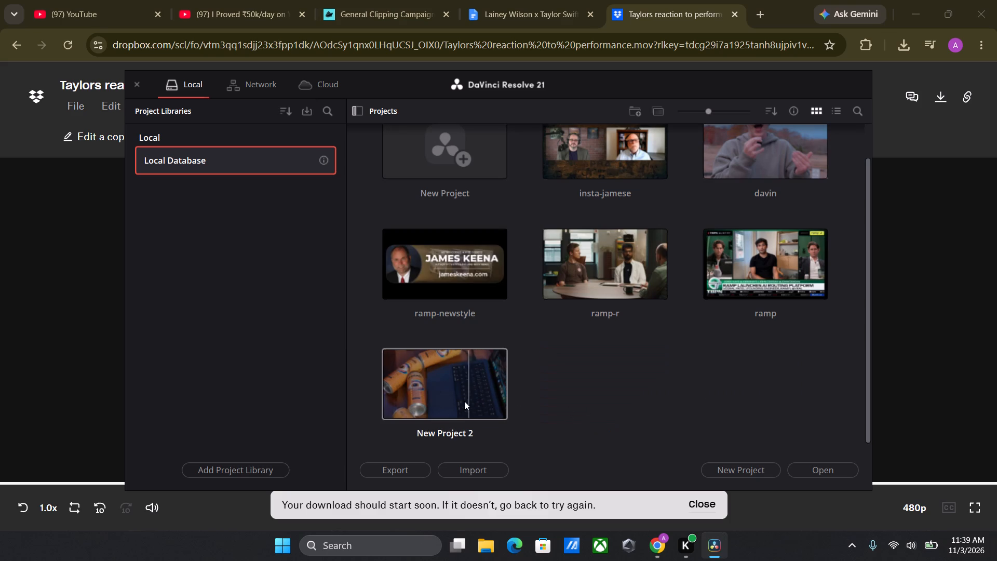
pyautogui.click(469, 401)
pyautogui.press('Delete')
pyautogui.press('Right')
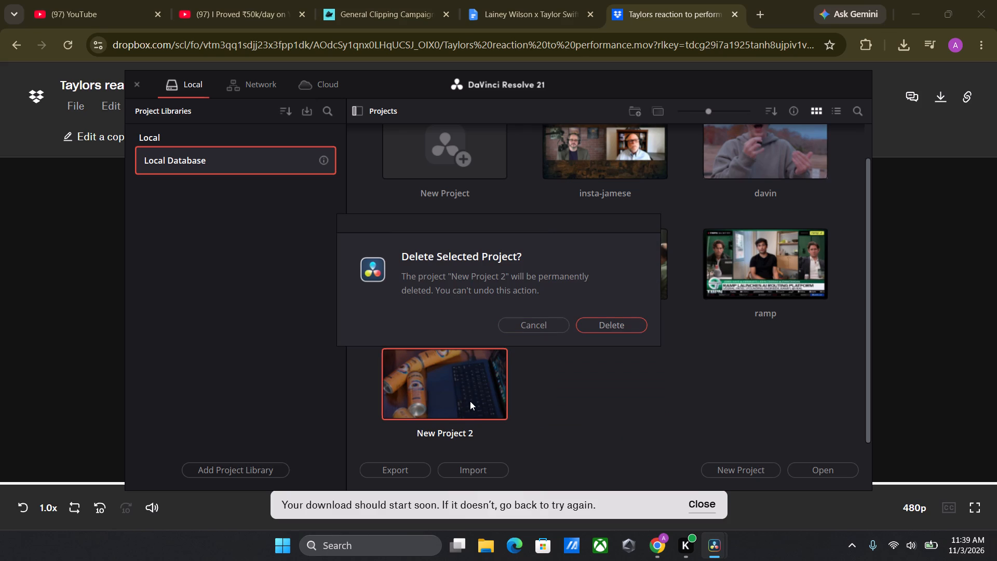
pyautogui.press('Return')
# Delete the projects "ramp-r", "ramp" and "ramp-newstyle" from the local project library.
pyautogui.click(619, 320)
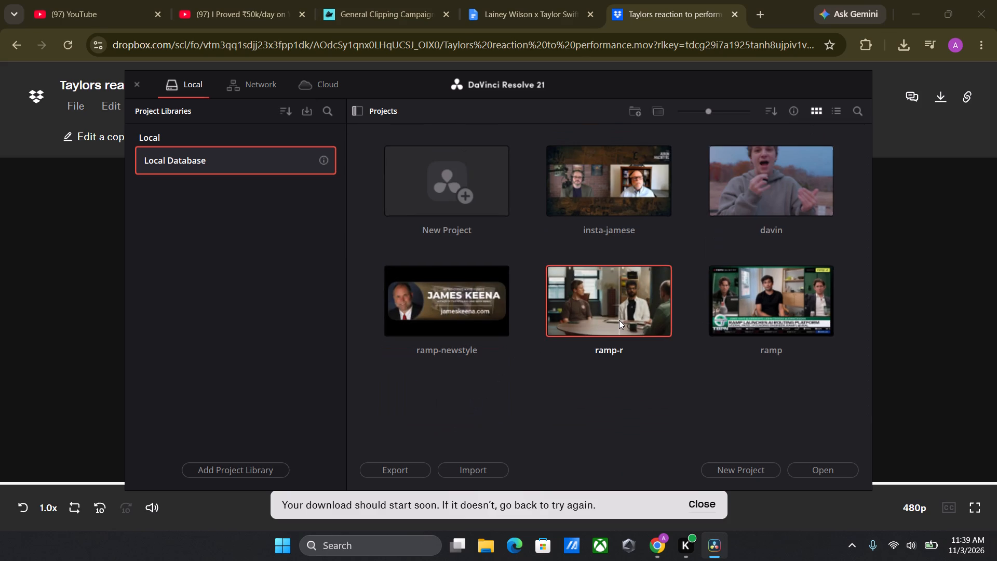
pyautogui.press('Delete')
pyautogui.press('Right')
pyautogui.press('Return')
pyautogui.click(617, 292)
pyautogui.press('Delete')
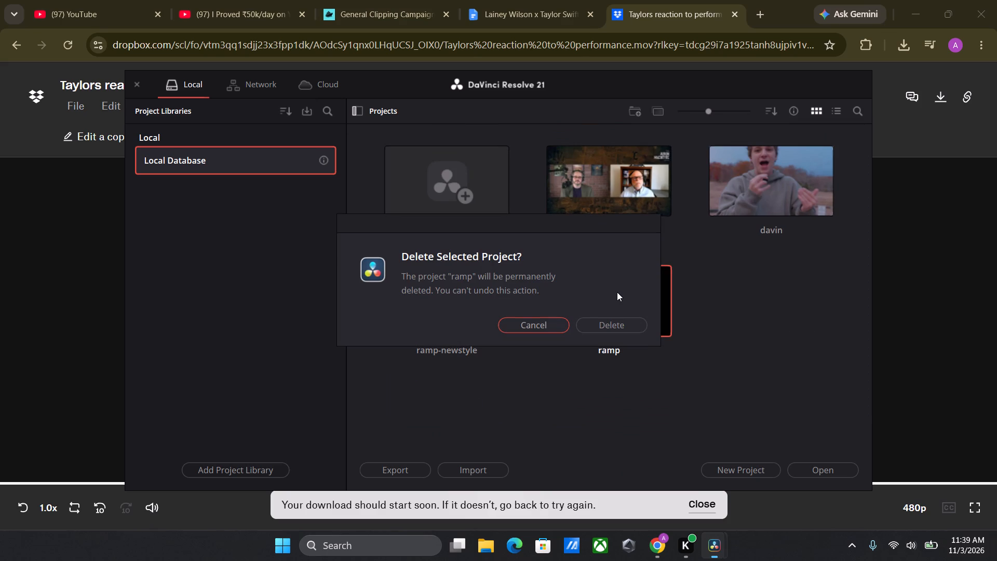
pyautogui.press('Right')
pyautogui.press('Return')
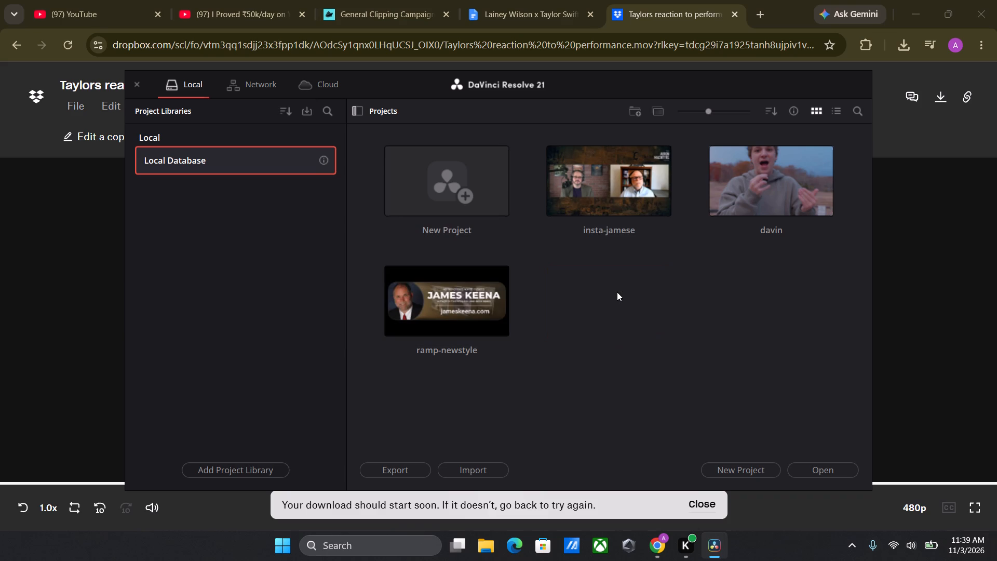
pyautogui.click(489, 297)
pyautogui.press('Delete')
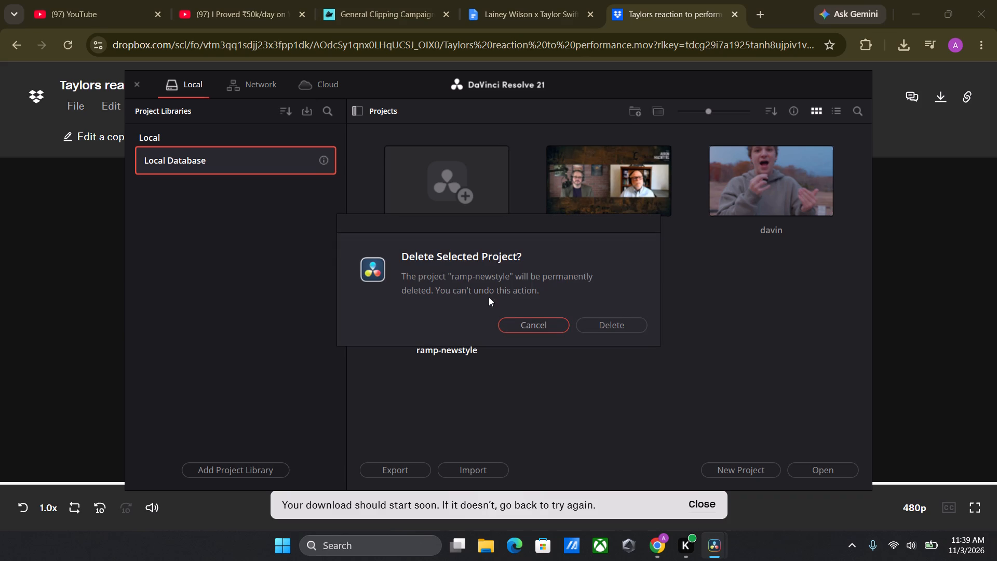
pyautogui.press('Right')
pyautogui.press('Return')
# Create a new project named "learning".
pyautogui.press('Return')
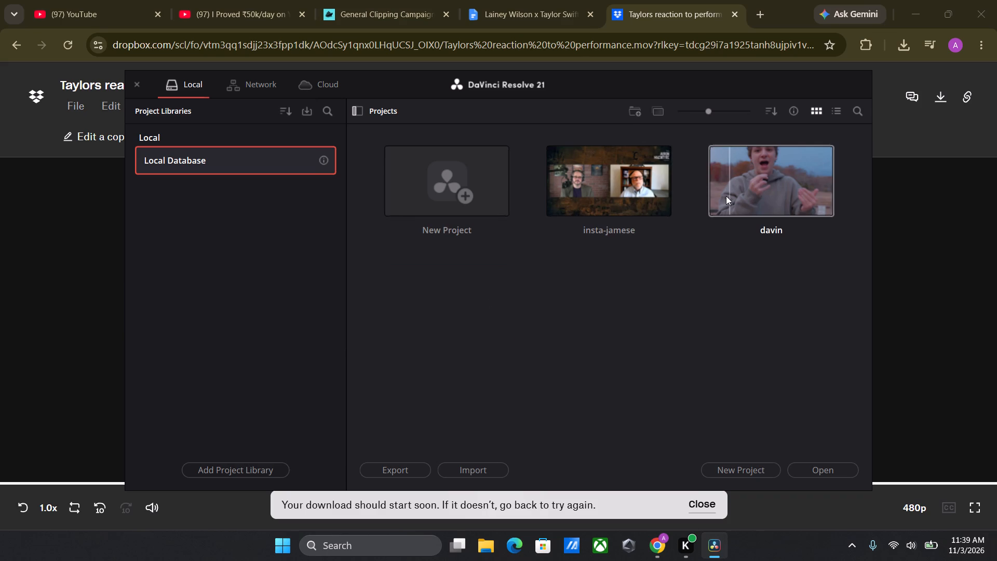
# Delete the projects "davin" and "insta-jamese" from the local project library.
pyautogui.click(725, 199)
pyautogui.press('Delete')
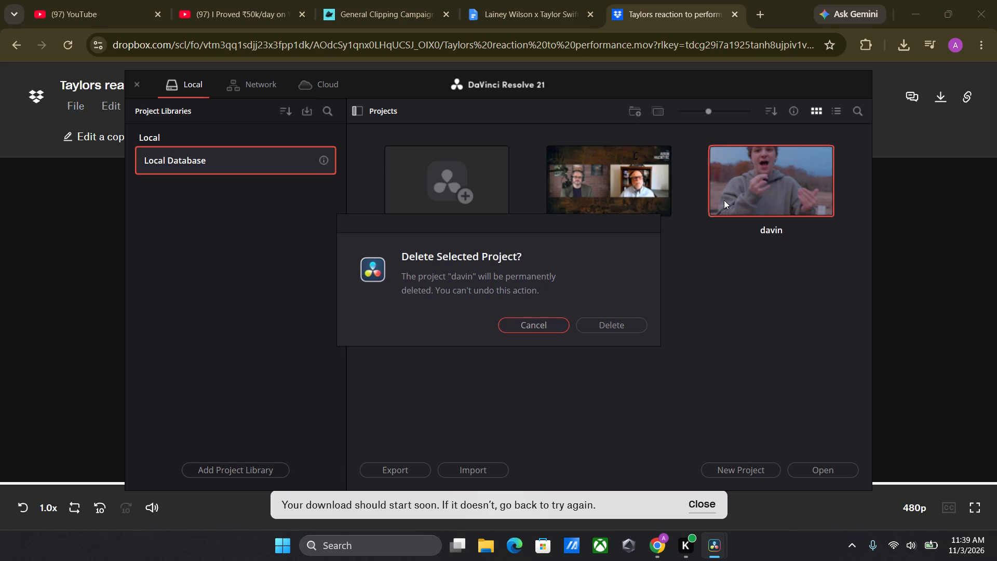
pyautogui.press('Right')
pyautogui.press('Return')
pyautogui.click(625, 179)
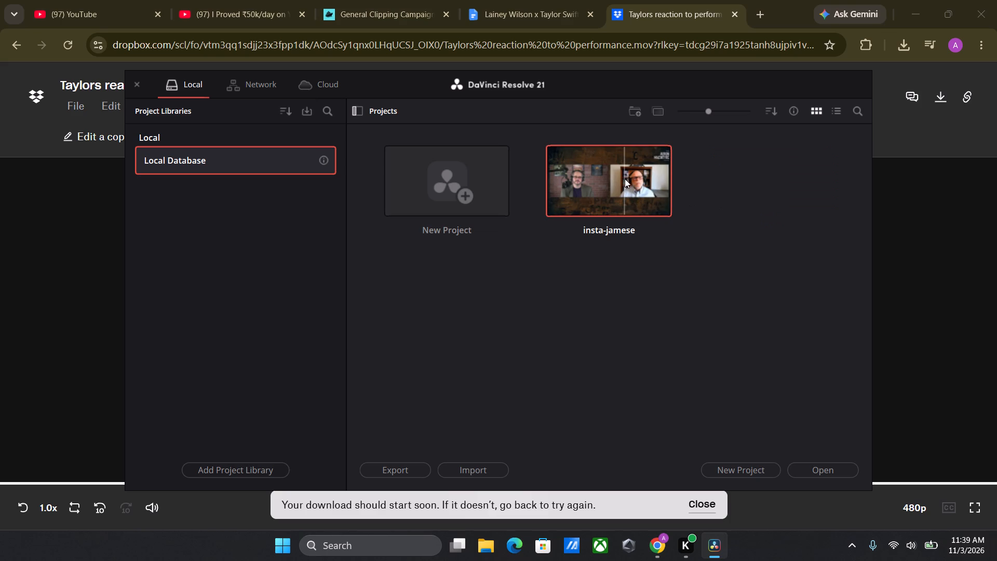
pyautogui.press('Delete')
pyautogui.press('Right')
pyautogui.press('Return')
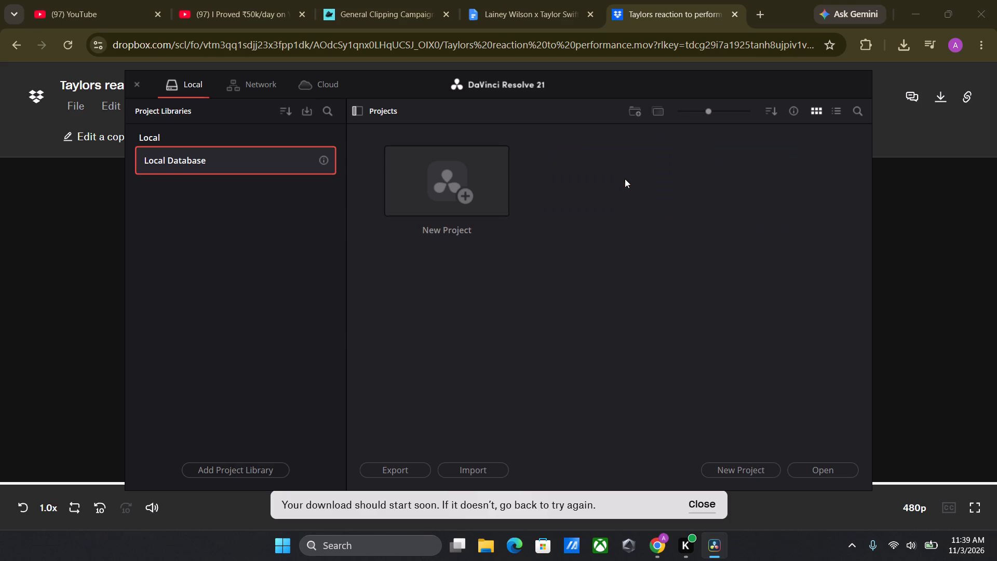
# Create a new project named "learning" in the local database, keeping the default media location.
pyautogui.click(432, 175)
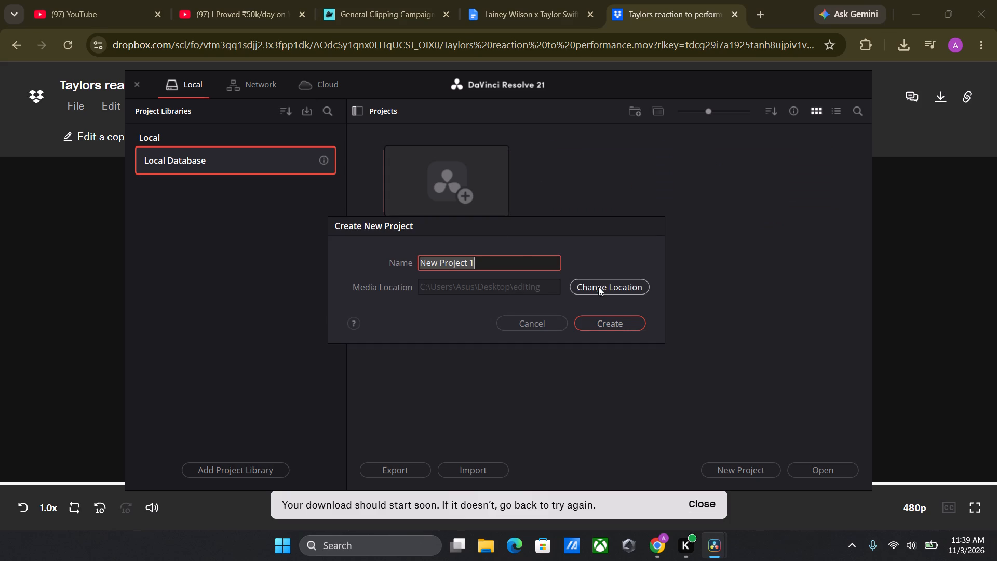
pyautogui.press('BackSpace')
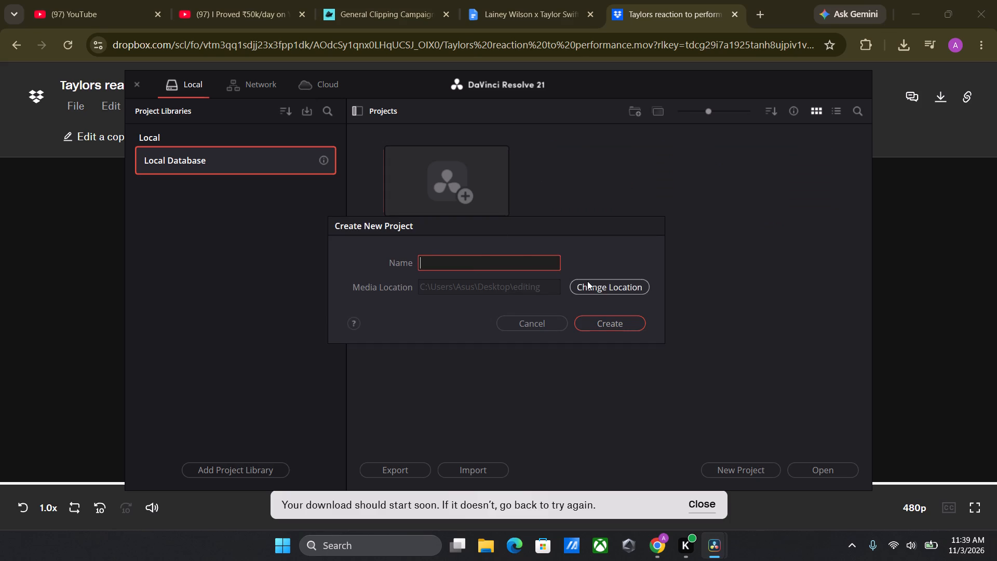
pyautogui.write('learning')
pyautogui.click(599, 321)
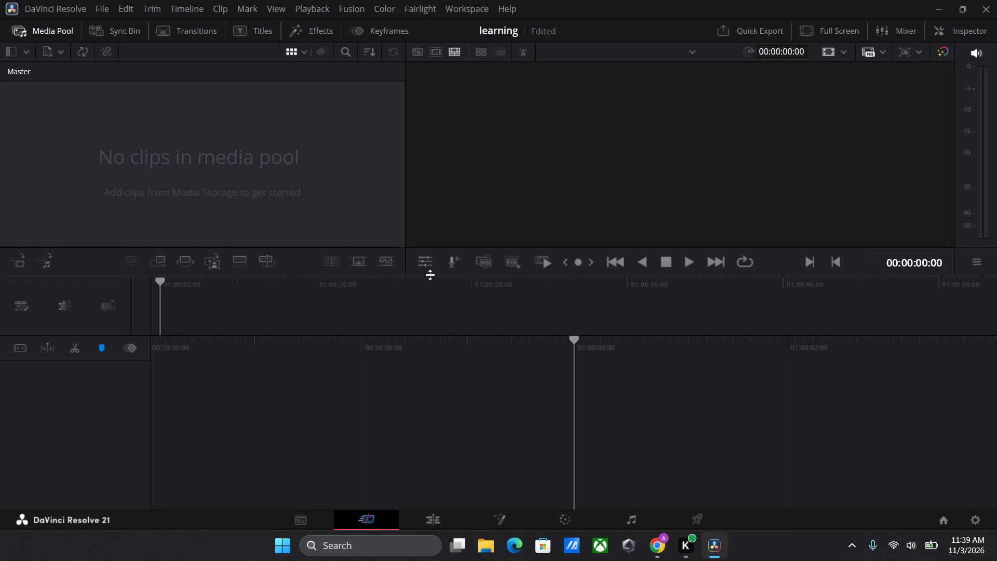
# Switch to the Chrome window showing the Dropbox video "Taylors reaction to performance".
pyautogui.hotkey('alt', 'Tab')
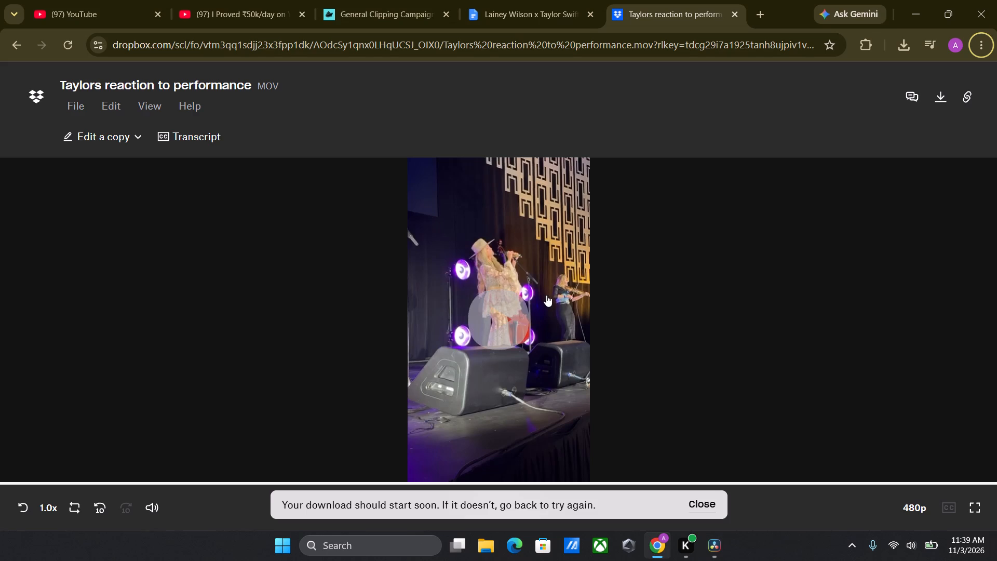
# Switch to Chrome and briefly replay the opening of the Dropbox video, pausing it near the start.
pyautogui.click(491, 311)
pyautogui.click(491, 311)
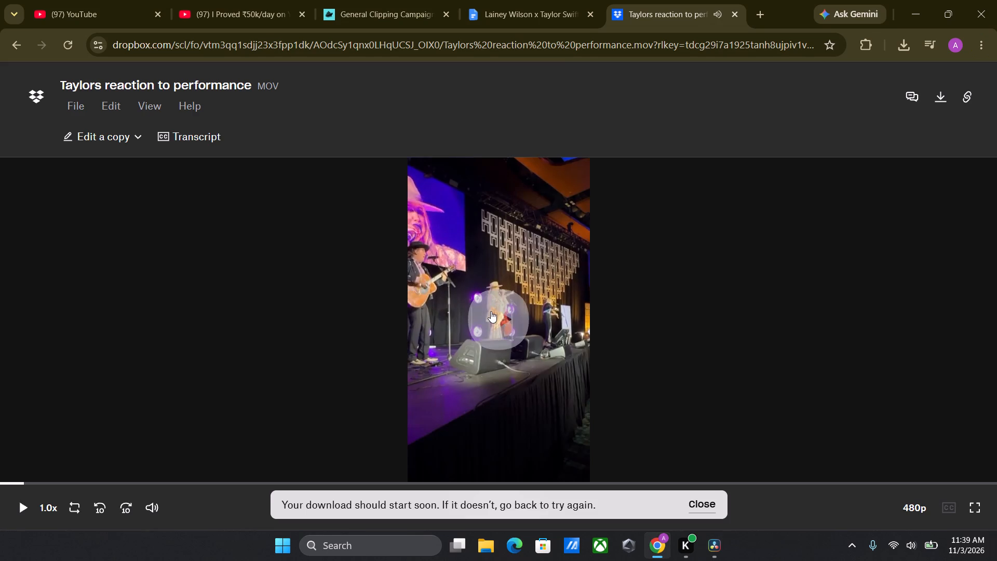
# Switch back to DaVinci Resolve and import "Taylors reaction to performance" from Downloads into the media pool.
pyautogui.hotkey('alt', 'Tab')
pyautogui.hotkey('ctrl', 'i')
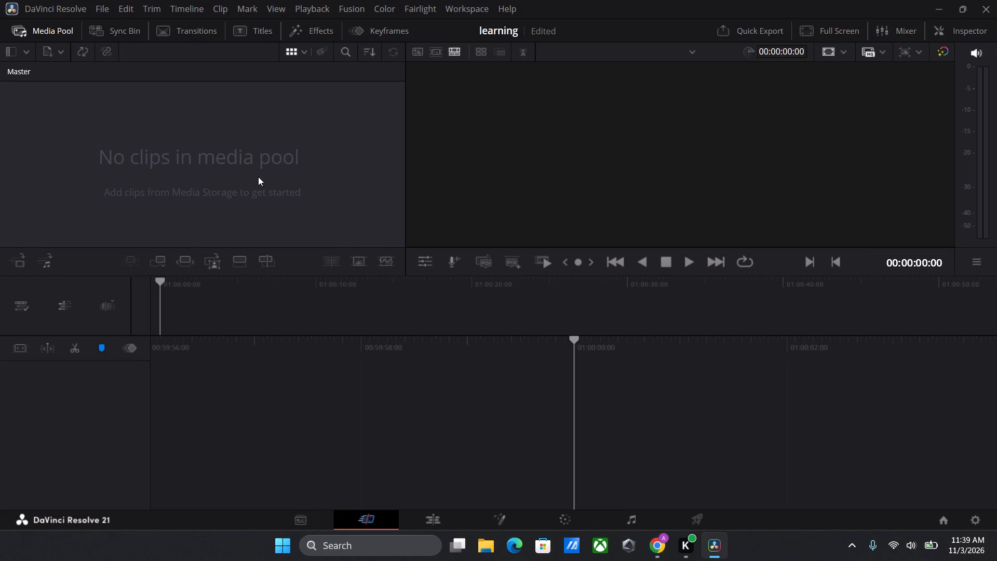
pyautogui.click(448, 245)
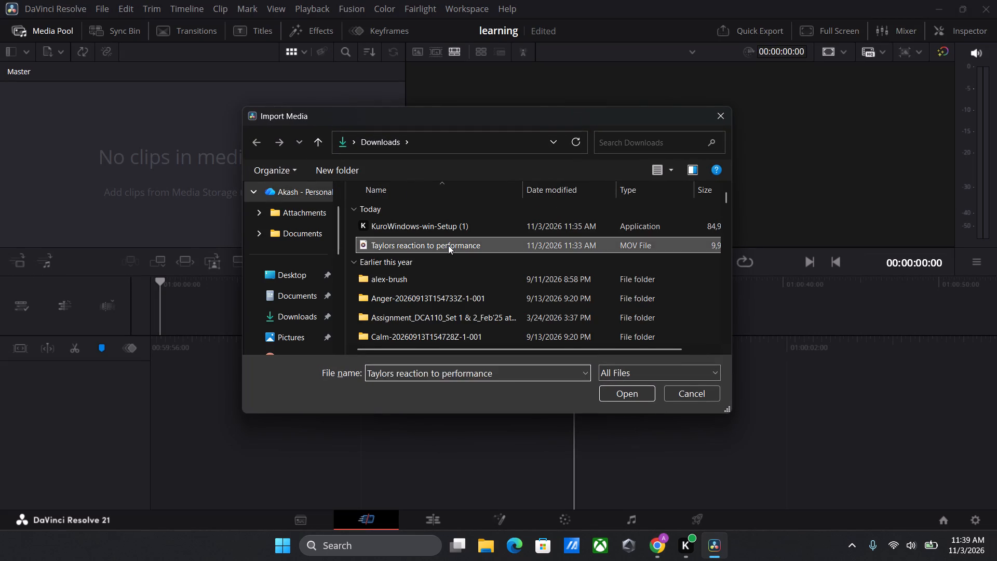
pyautogui.press('Return')
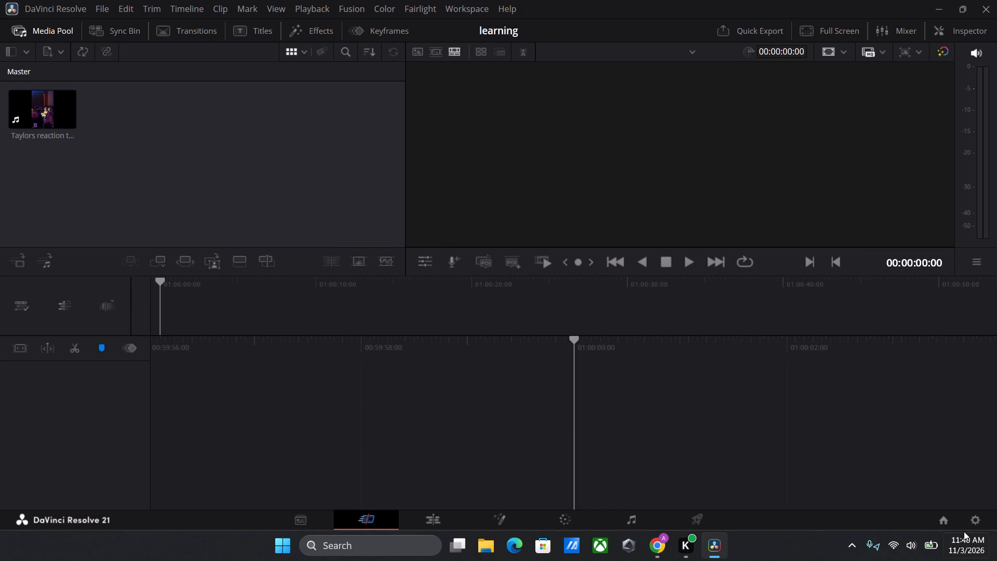
# Set the project's timeline to vertical resolution, 1080 x 1920 HD, and save the project settings.
pyautogui.click(983, 515)
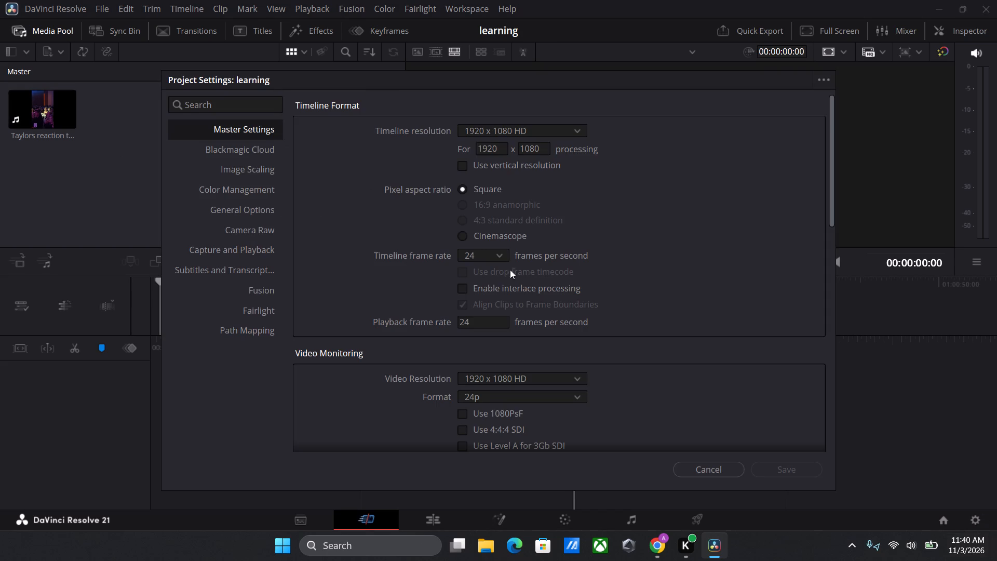
pyautogui.click(467, 162)
pyautogui.click(790, 467)
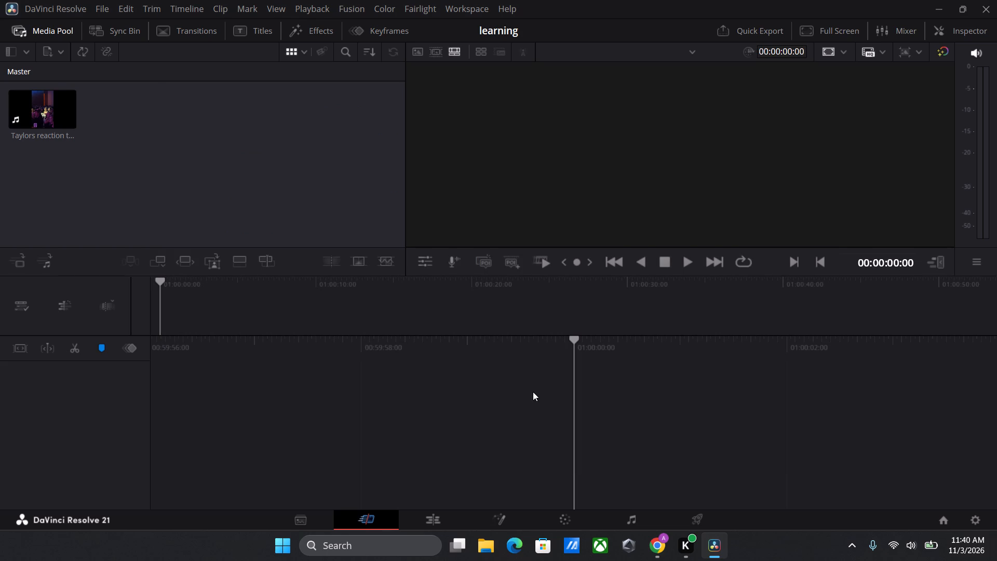
# Place the "Taylors reaction to performance" clip from the Cut page's media pool onto the empty timeline.
pyautogui.click(436, 511)
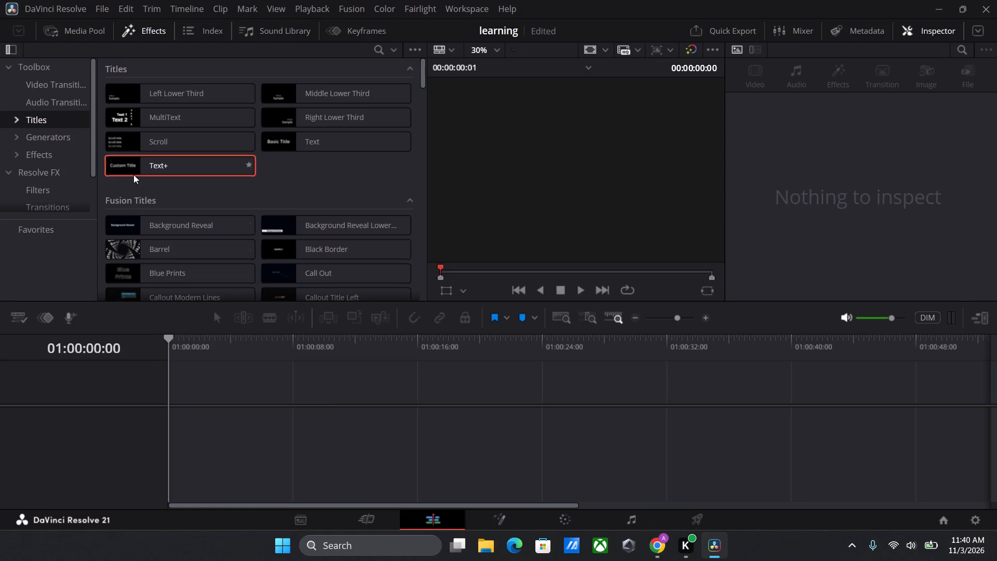
pyautogui.click(370, 517)
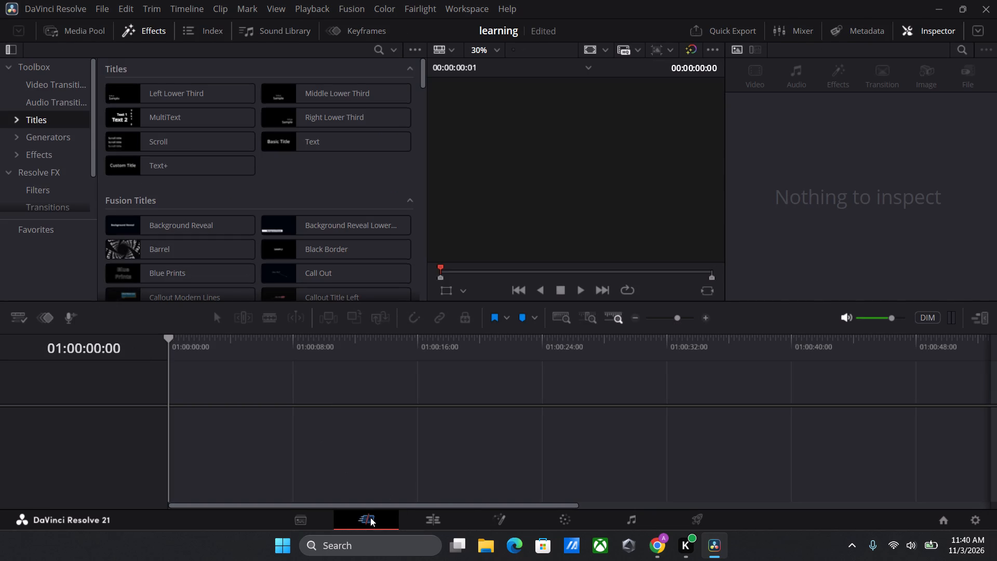
pyautogui.moveTo(71, 121); pyautogui.dragTo(489, 479)
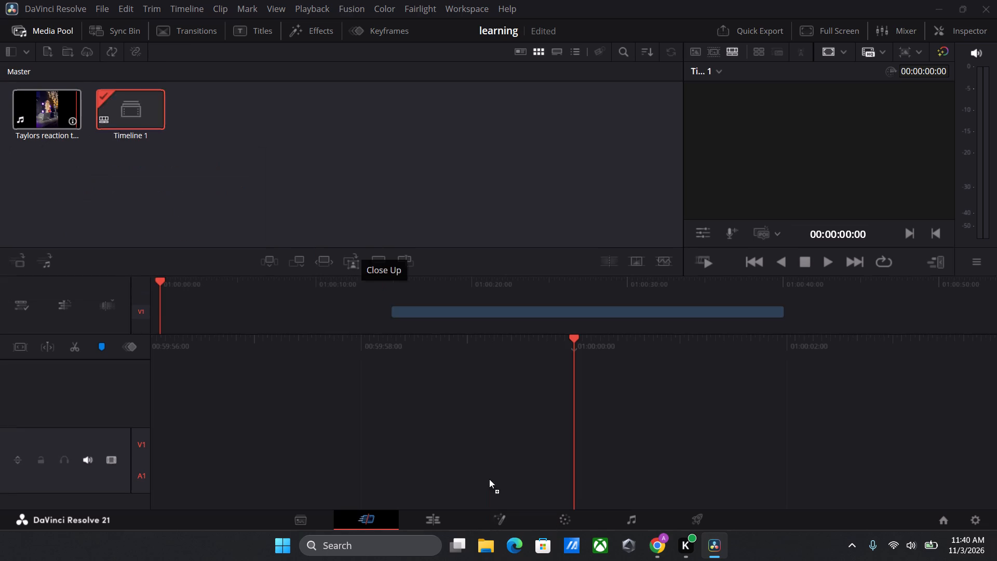
# Open the timeline holding the performance reaction clip on the Edit page.
pyautogui.moveTo(489, 479); pyautogui.dragTo(437, 426)
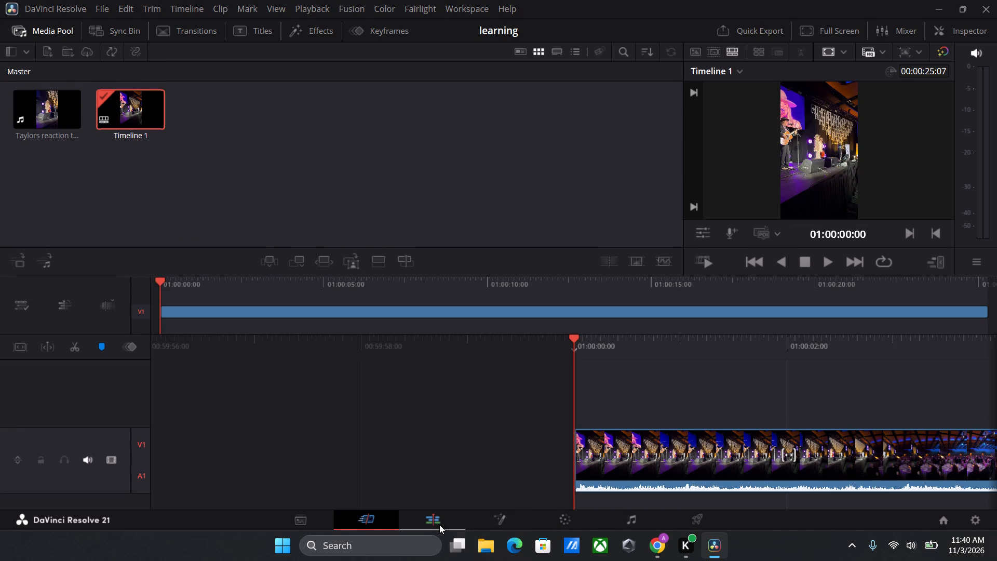
pyautogui.click(439, 525)
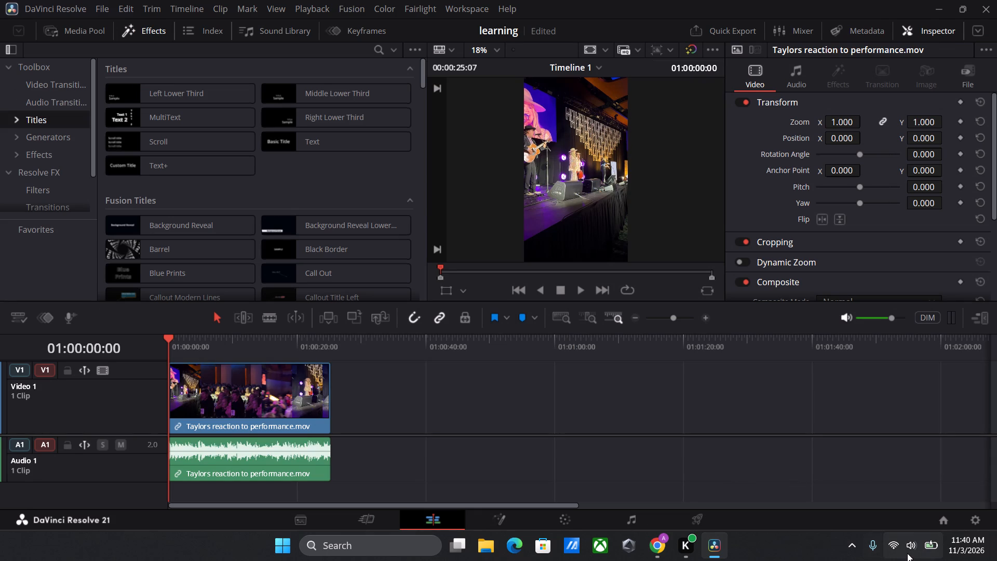
# Raise the Windows screen brightness slightly above its lowest level.
pyautogui.click(907, 553)
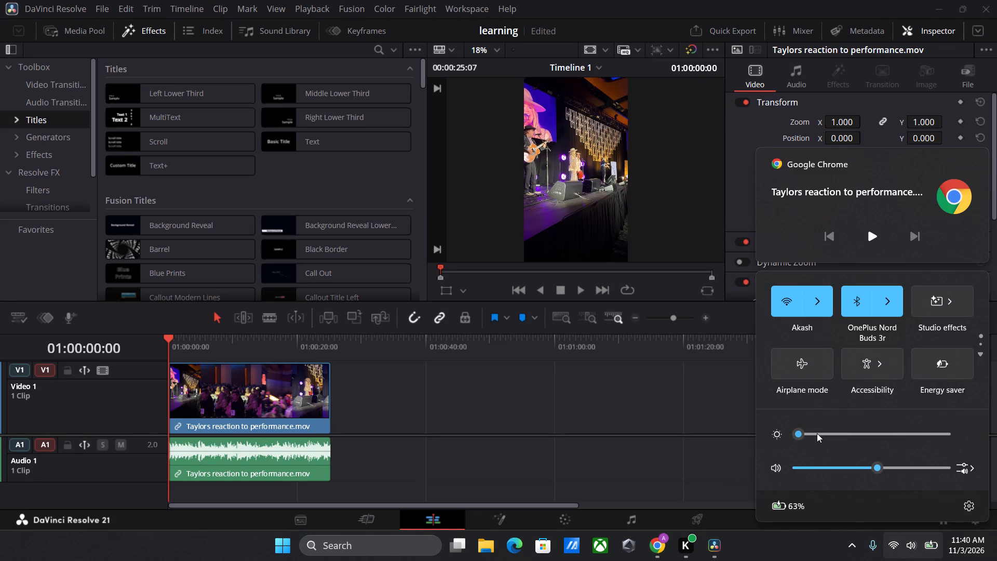
pyautogui.click(817, 433)
# Switch to the Windows microphone privacy settings and turn off microphone access for Camera and Claude.
pyautogui.click(871, 544)
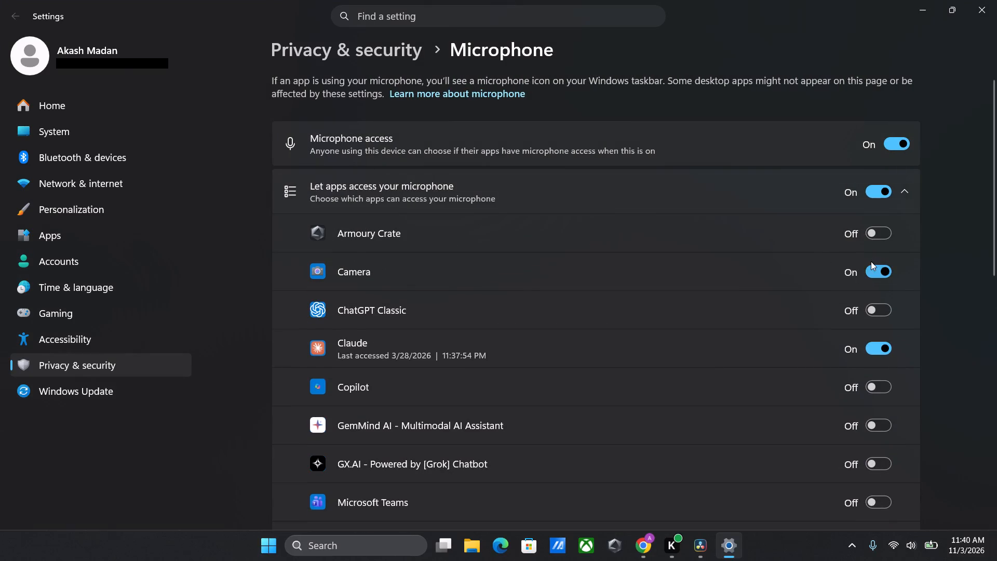
pyautogui.click(882, 271)
pyautogui.hscroll(1, 831, 377)
pyautogui.scroll(-1, 831, 377)
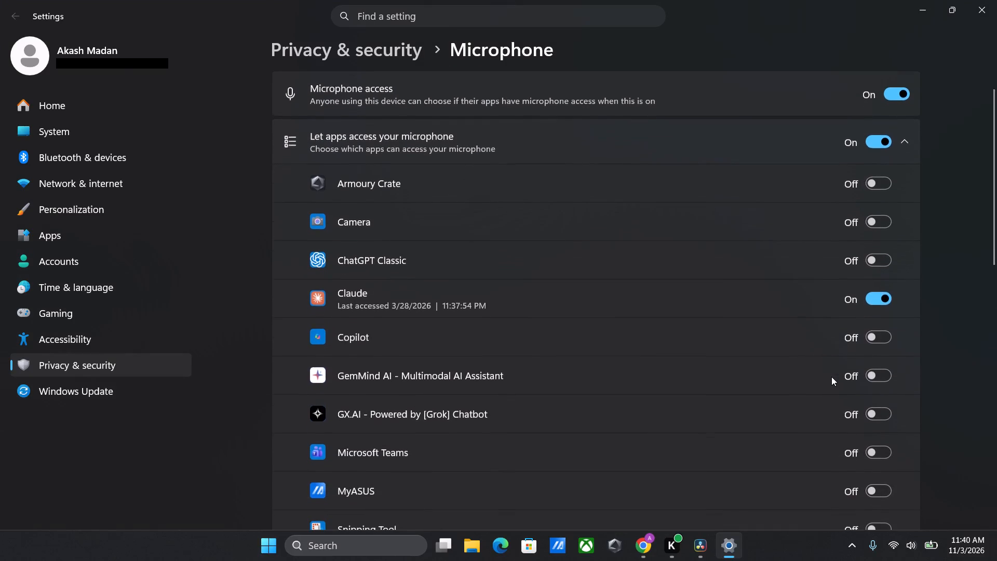
pyautogui.moveTo(878, 300); pyautogui.dragTo(790, 362)
pyautogui.scroll(-5, 790, 362)
pyautogui.scroll(6, 790, 362)
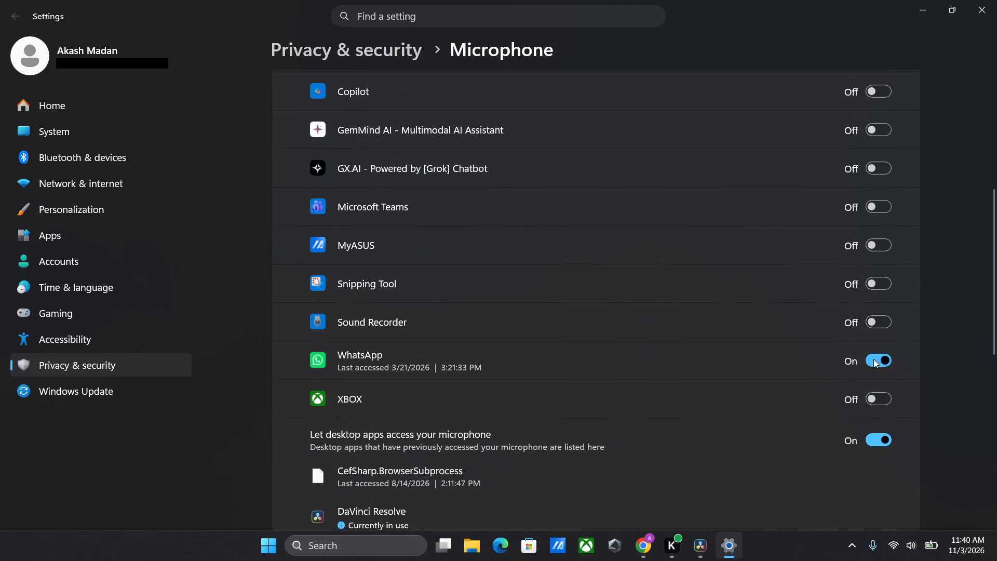
# In the Windows microphone privacy settings, turn off access for WhatsApp and for desktop apps, and close Settings.
pyautogui.moveTo(886, 361); pyautogui.dragTo(874, 446)
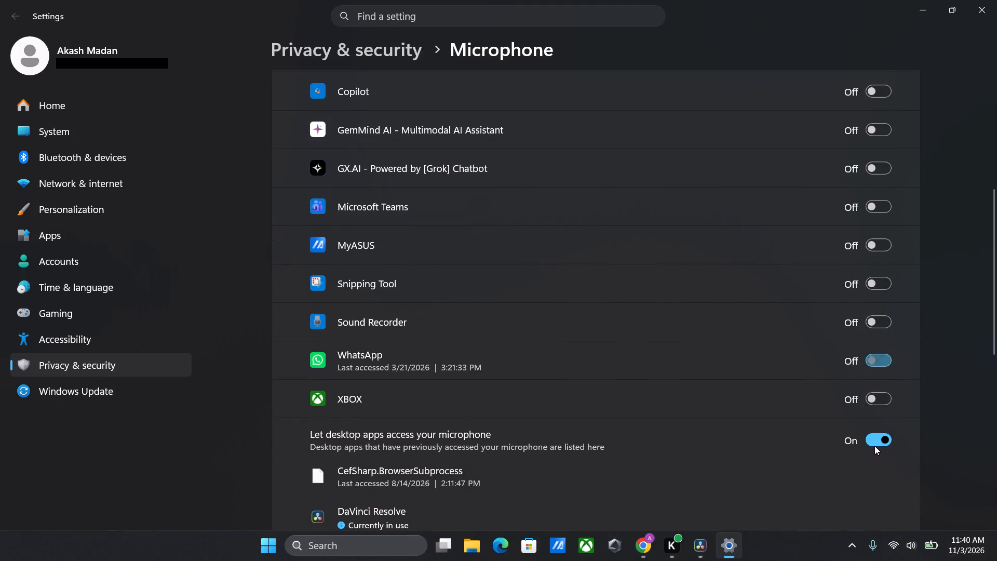
pyautogui.click(874, 446)
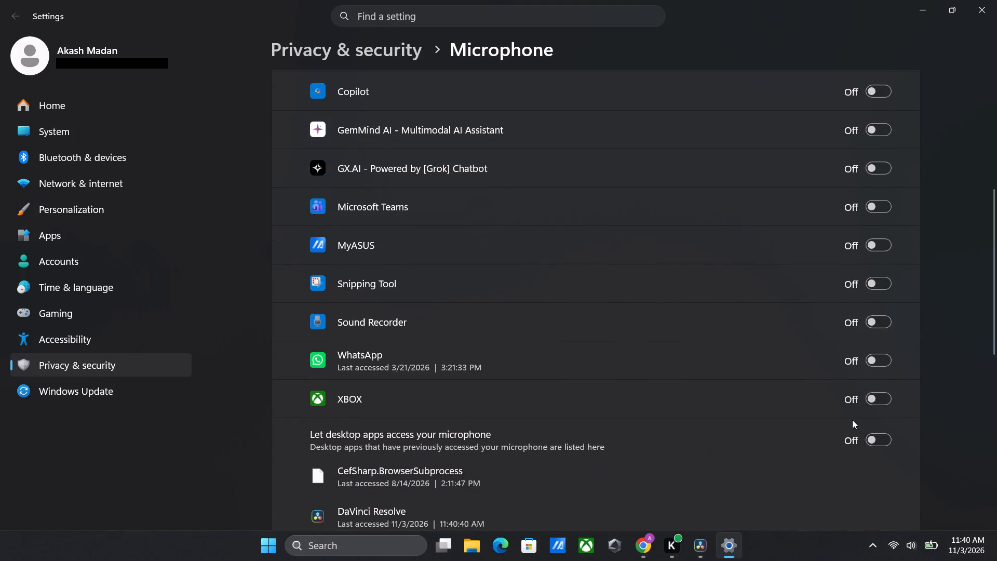
pyautogui.scroll(-1, 578, 454)
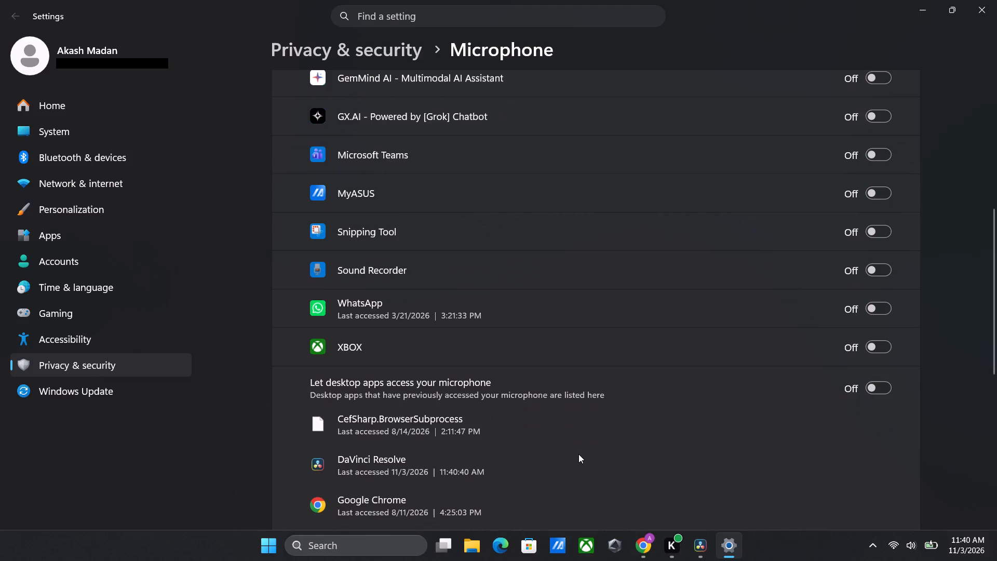
pyautogui.scroll(-2, 578, 454)
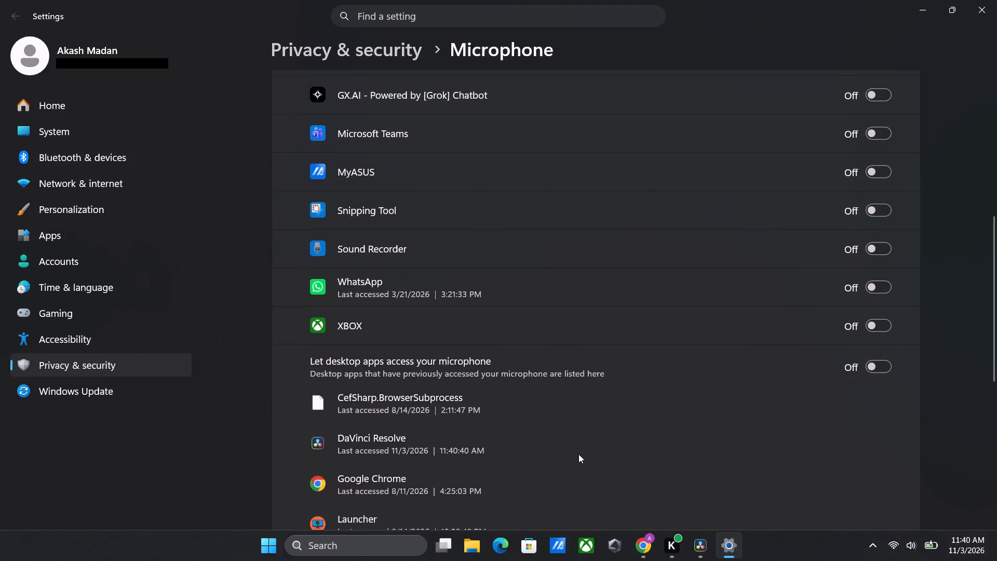
pyautogui.scroll(-1, 578, 454)
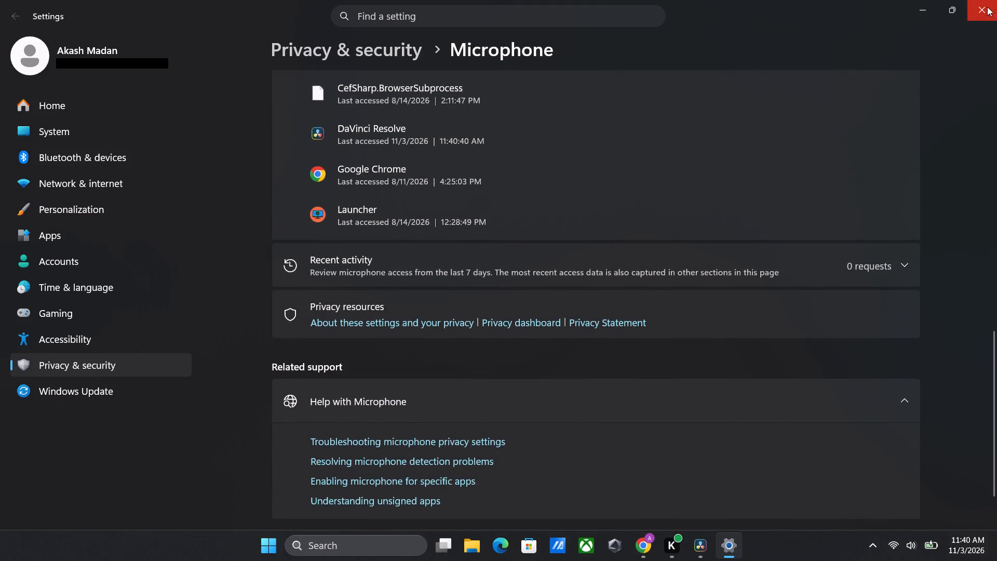
pyautogui.click(987, 7)
# Try to play Timeline 1 from its start in DaVinci Resolve.
pyautogui.scroll(4, 592, 341)
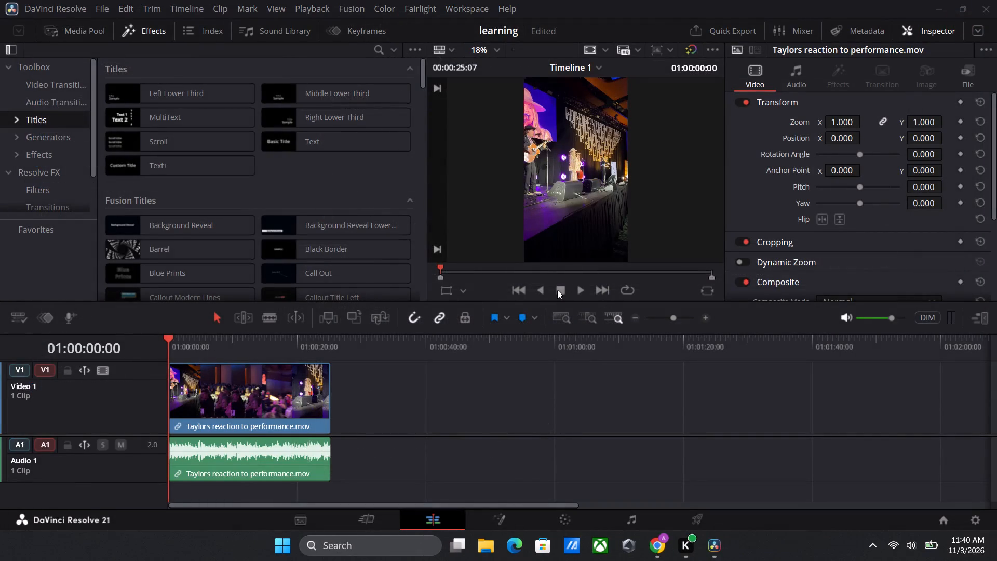
pyautogui.press('space')
pyautogui.click(558, 288)
# Play Timeline 1 from its start, enlarge the timeline viewer to full height, and pause playback at about 11 seconds.
pyautogui.write('kl')
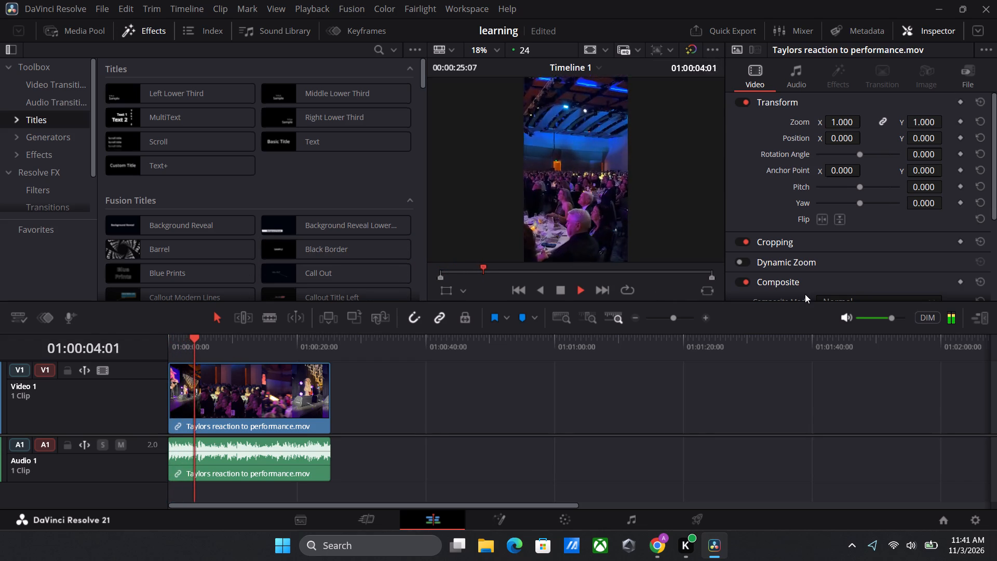
pyautogui.click(982, 325)
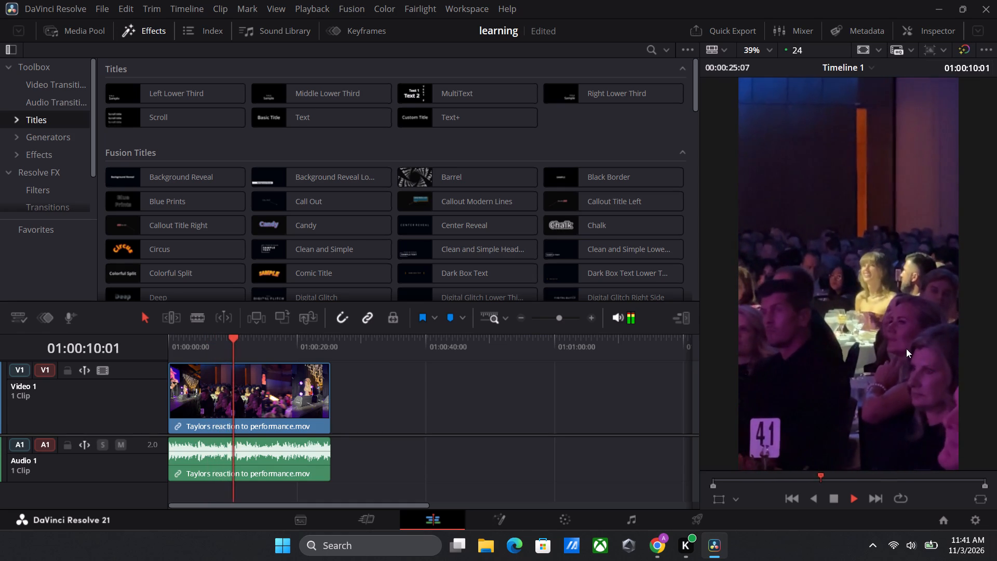
pyautogui.press('space')
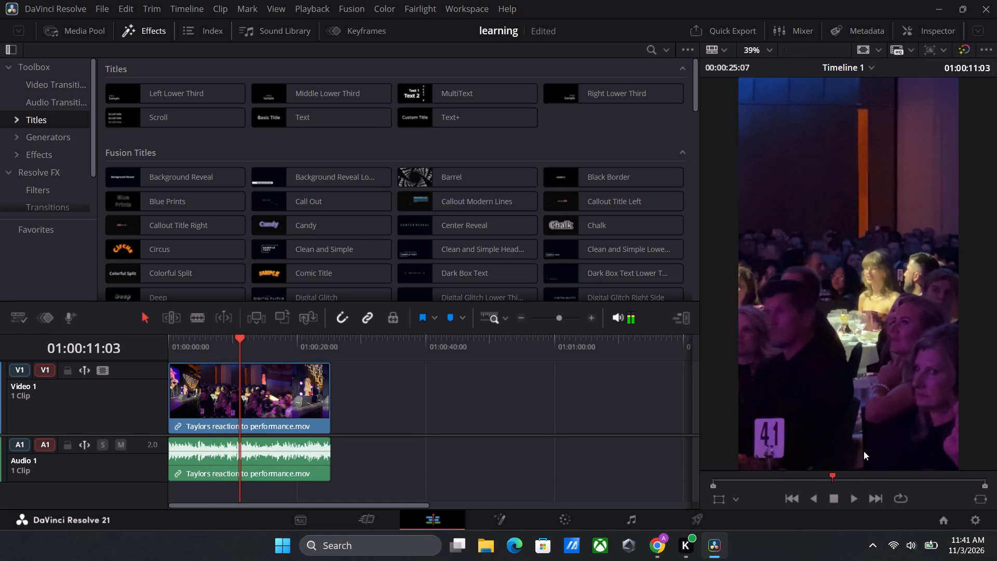
# In Chrome, set the Dropbox video's preview quality to 720p and download the "Taylors reaction to performance" clip again.
pyautogui.click(659, 545)
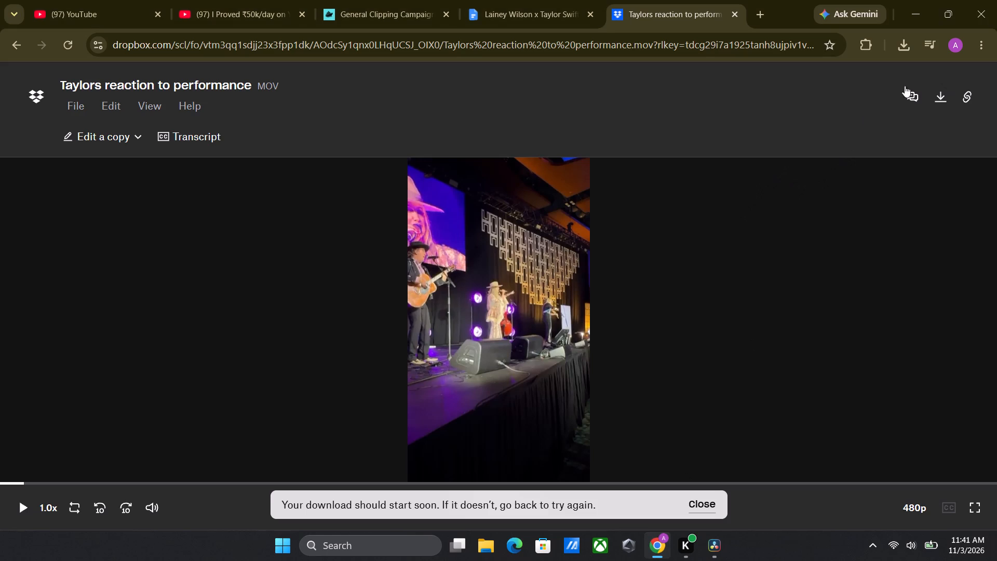
pyautogui.click(897, 36)
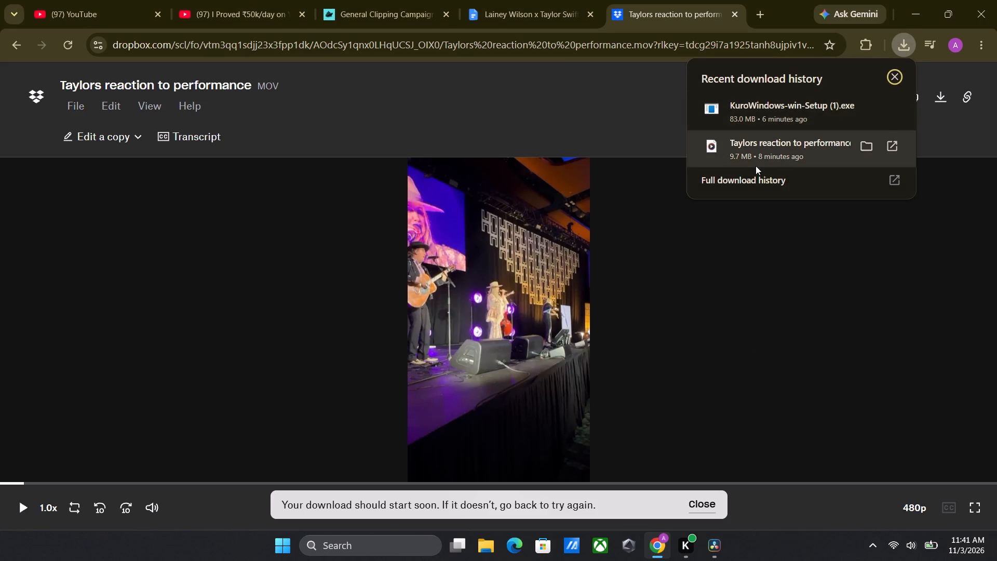
pyautogui.click(914, 512)
pyautogui.click(940, 393)
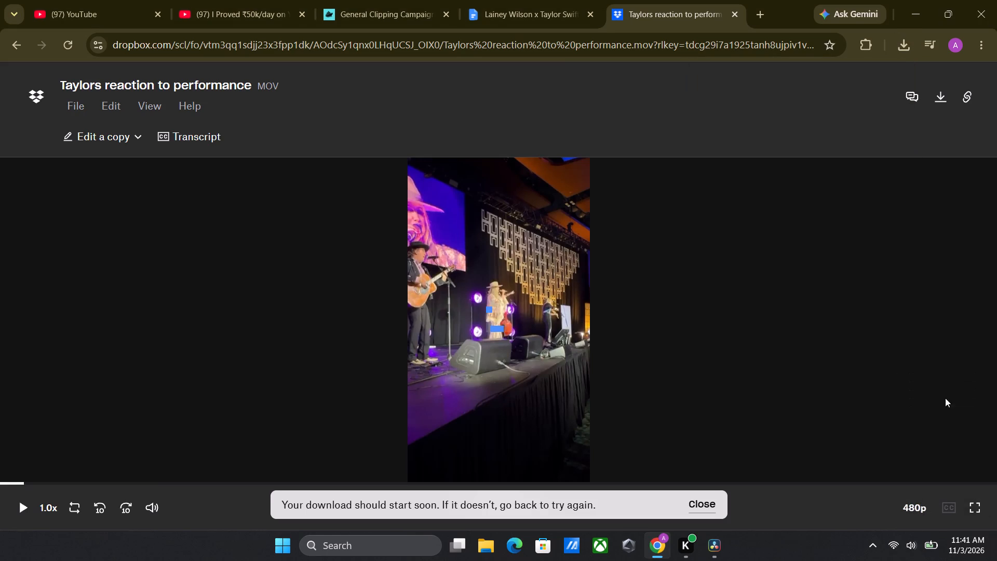
pyautogui.click(935, 89)
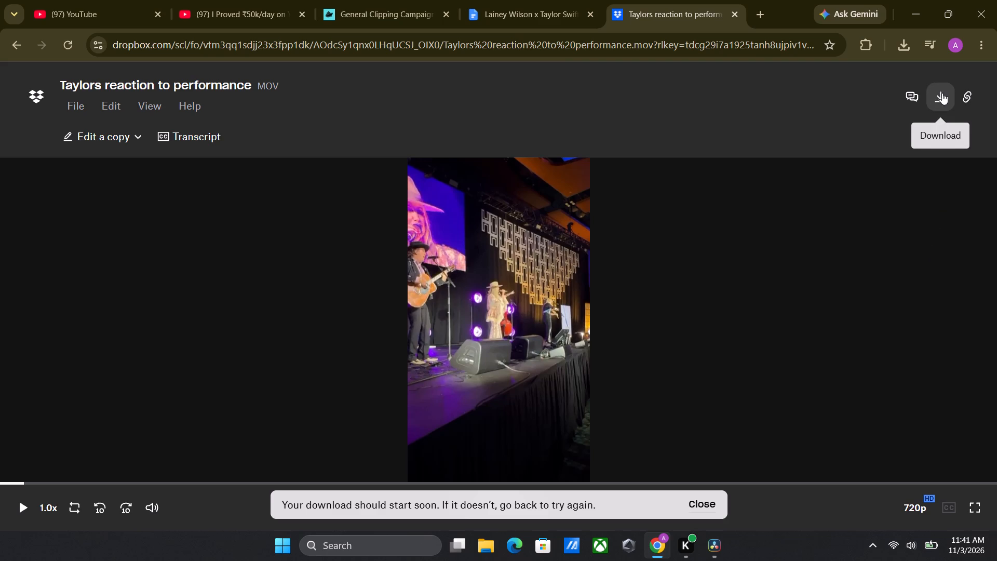
# Remove "Taylors reaction to performance (1).mov" from the full download history and close the history page.
pyautogui.click(900, 39)
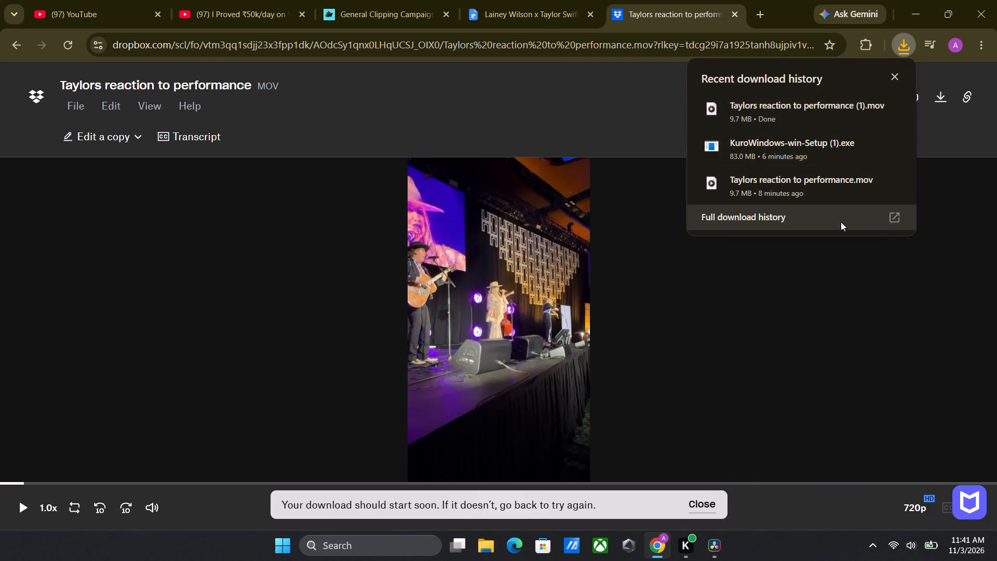
pyautogui.click(826, 218)
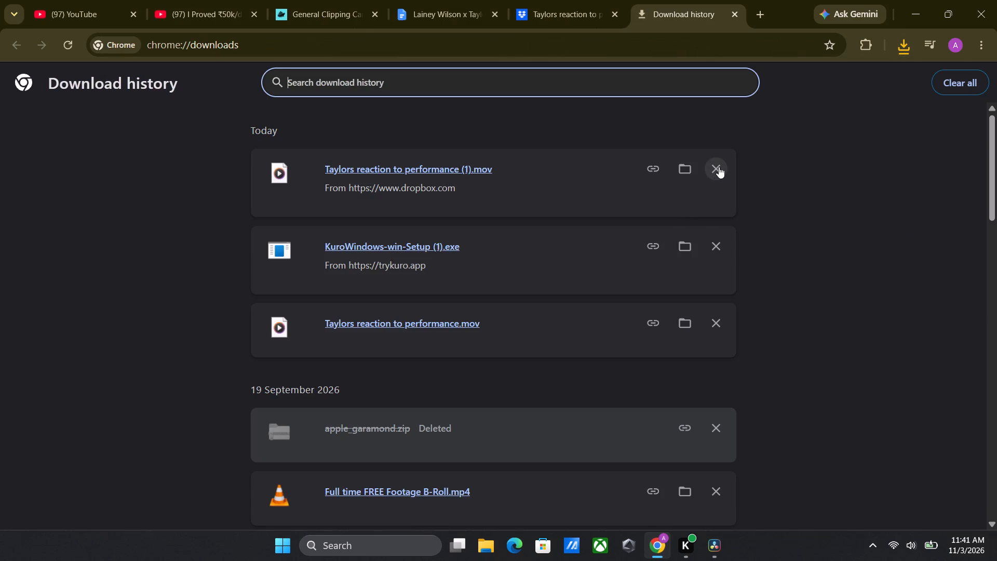
pyautogui.click(719, 167)
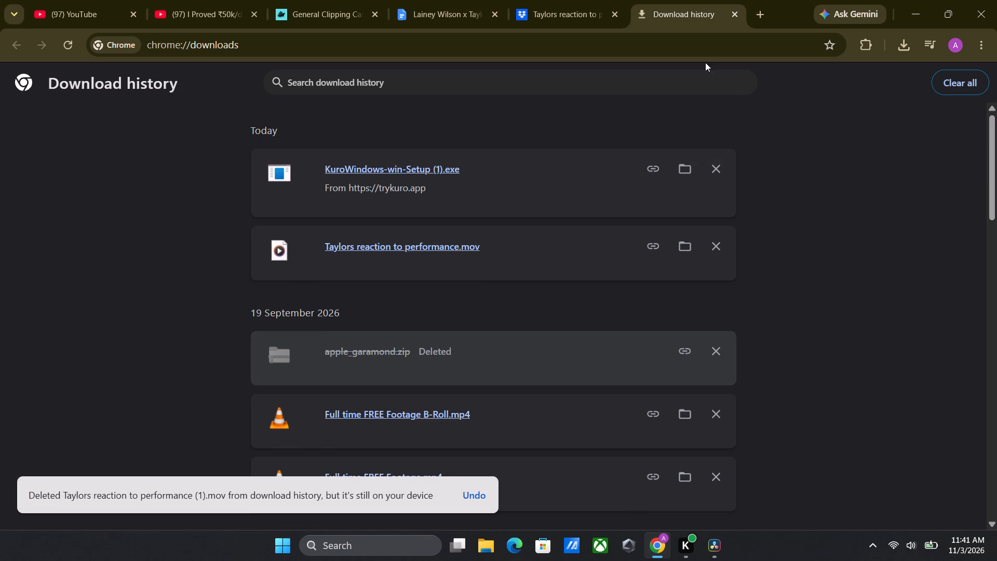
pyautogui.click(733, 11)
# Switch to DaVinci Resolve and play Timeline 1 from its start through to the end of the clip.
pyautogui.click(714, 549)
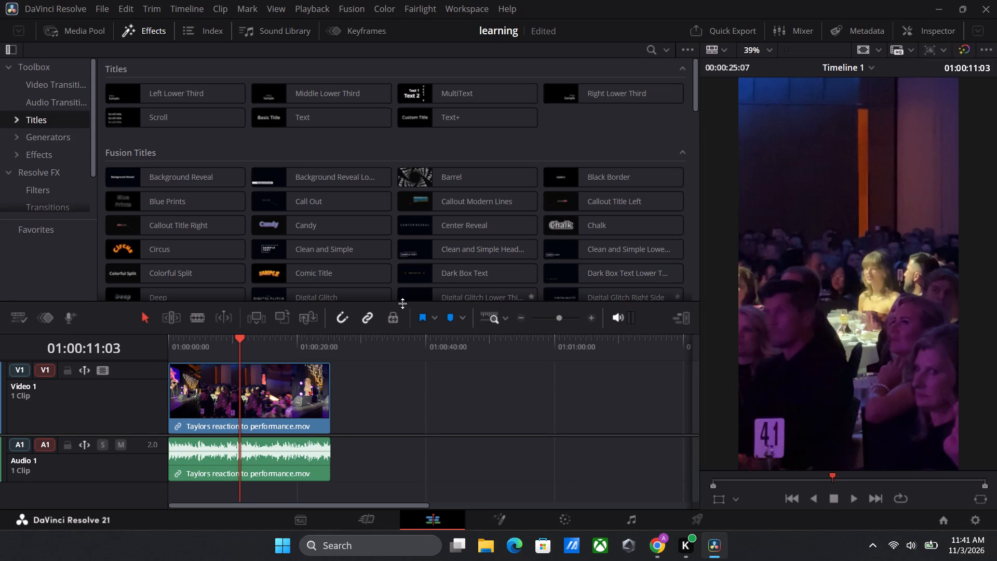
pyautogui.moveTo(251, 341); pyautogui.dragTo(132, 346)
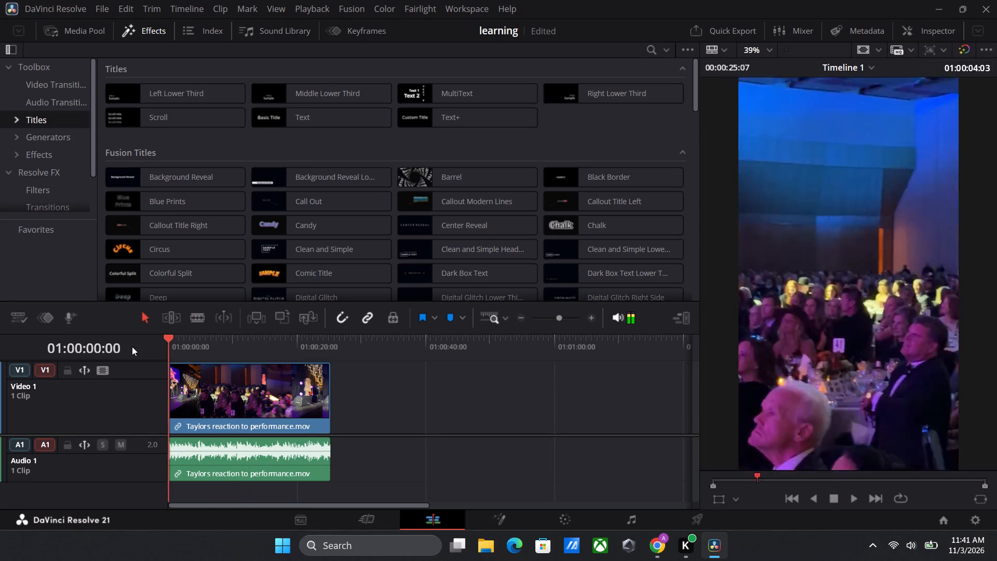
pyautogui.moveTo(132, 346); pyautogui.dragTo(125, 346)
pyautogui.press('space')
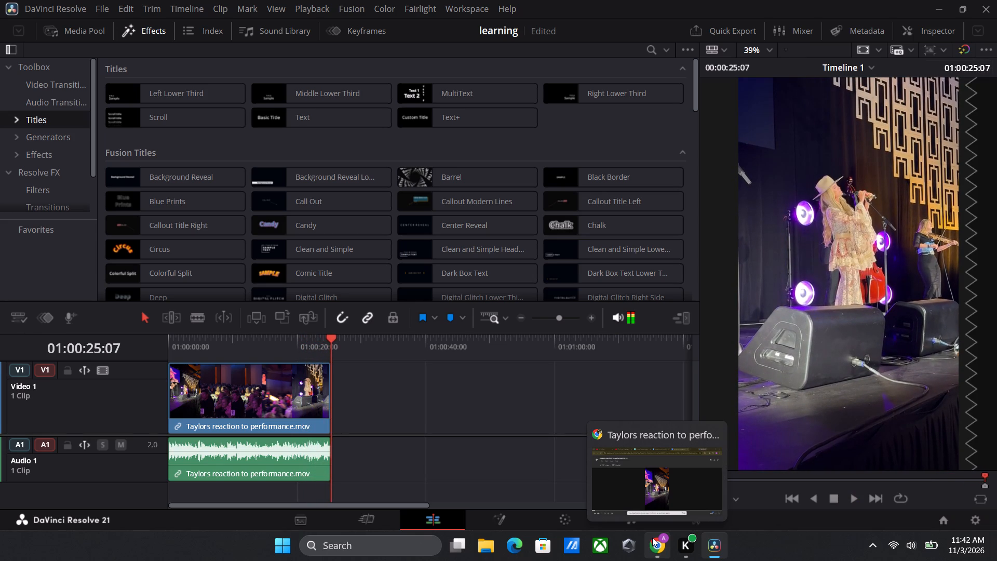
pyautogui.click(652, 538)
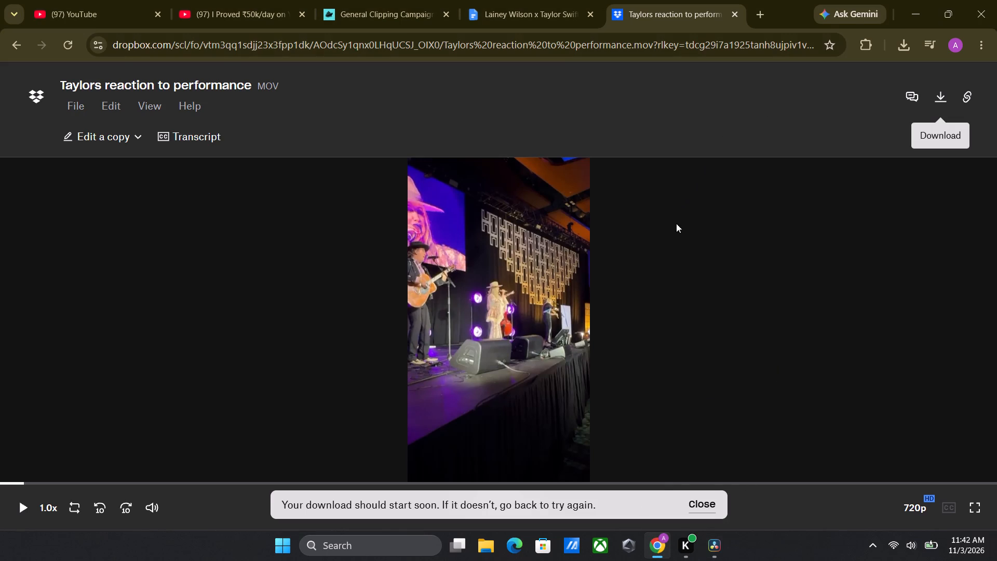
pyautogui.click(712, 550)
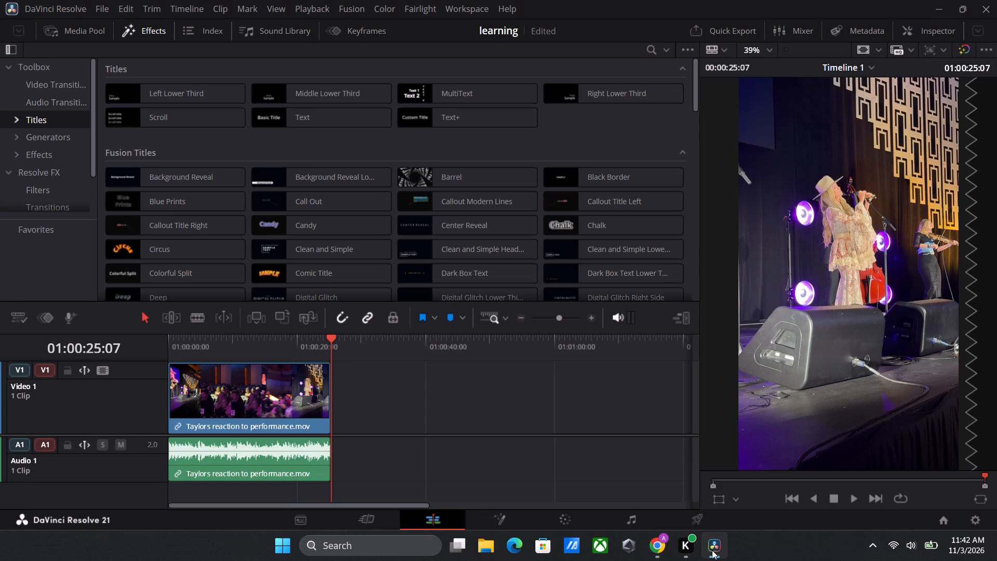
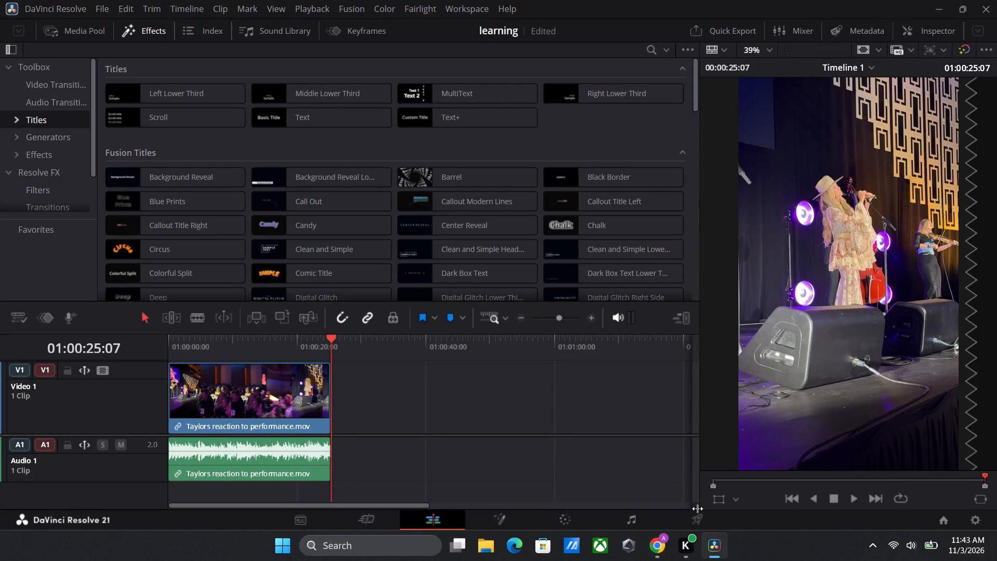
# Replay Timeline 1 from its start through to the end of the clip.
pyautogui.click(820, 422)
pyautogui.write('kl')
pyautogui.moveTo(260, 342); pyautogui.dragTo(128, 354)
pyautogui.press('l')
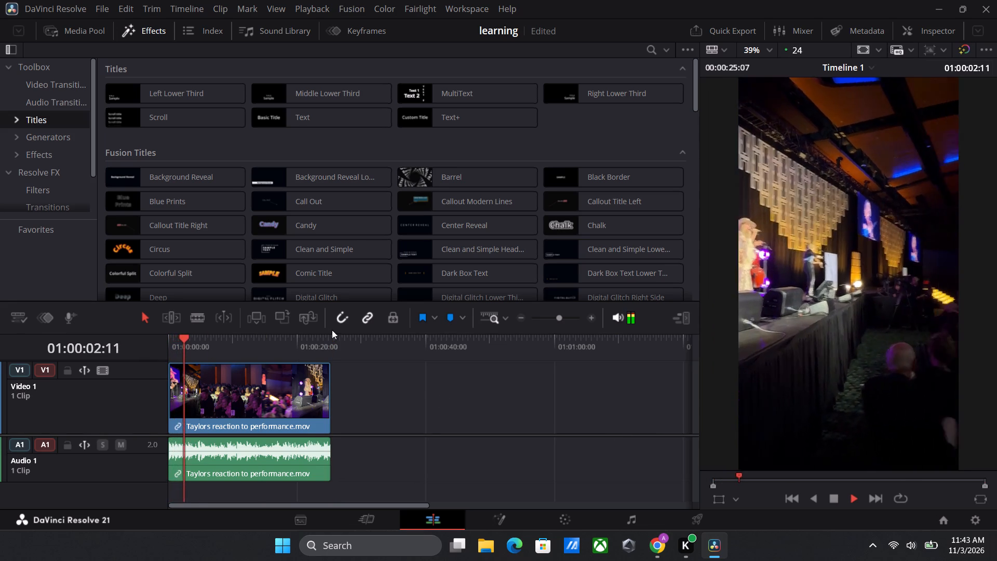
pyautogui.click(166, 118)
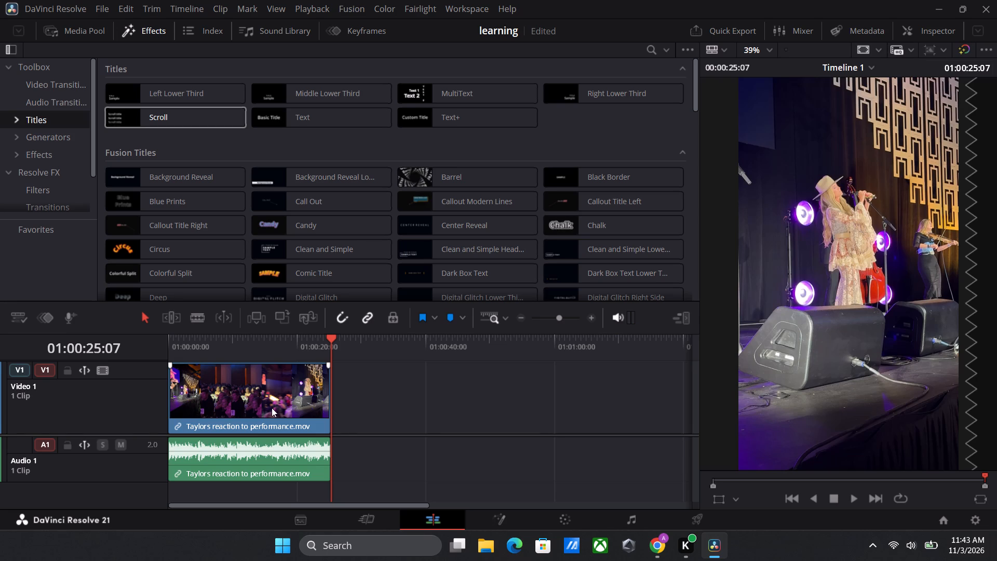
# Mark an out point on Timeline 1 at 01:00:25:07, the end of the clip.
pyautogui.press('o')
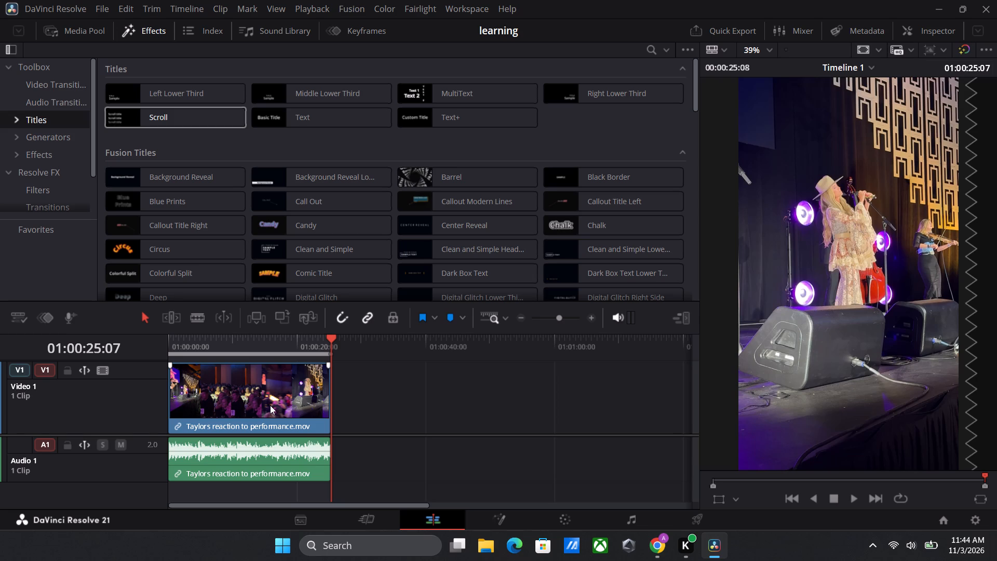
# Switch to Chrome and review the "Lainey Wilson x Taylor Swift - Clipping Brief" document from its rules section back up to the quick facts.
pyautogui.click(648, 541)
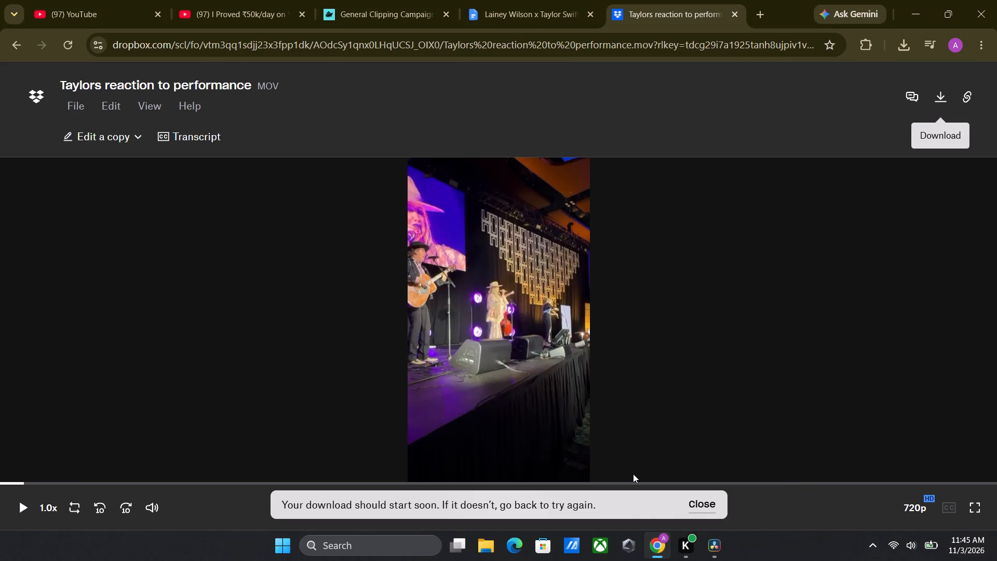
pyautogui.click(787, 511)
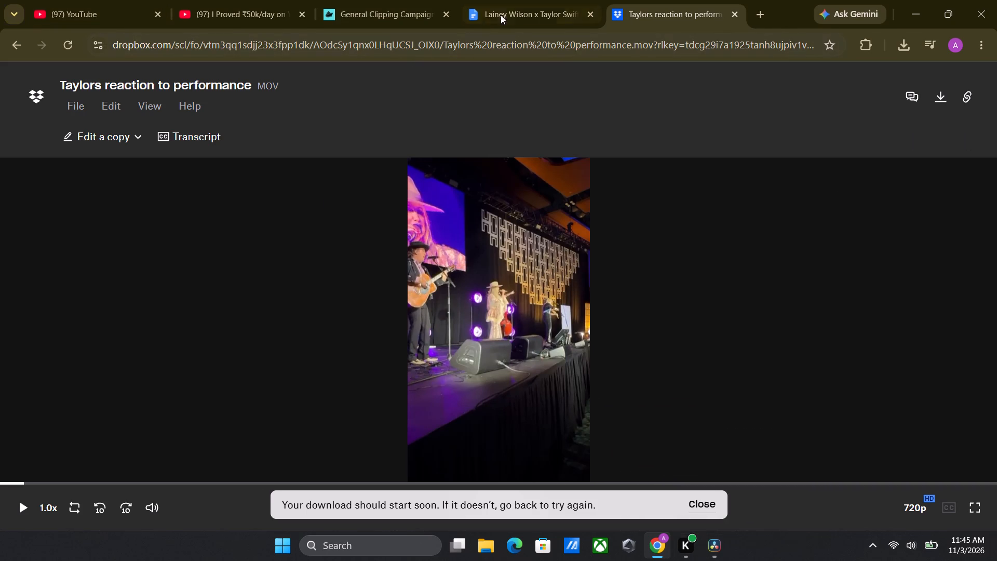
pyautogui.click(515, 7)
pyautogui.scroll(3, 498, 178)
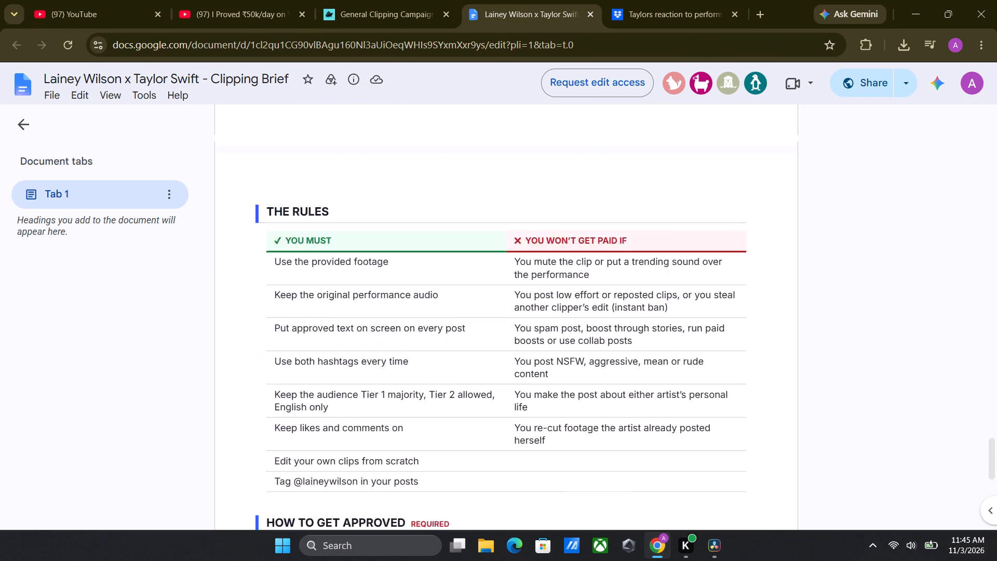
pyautogui.scroll(5, 498, 178)
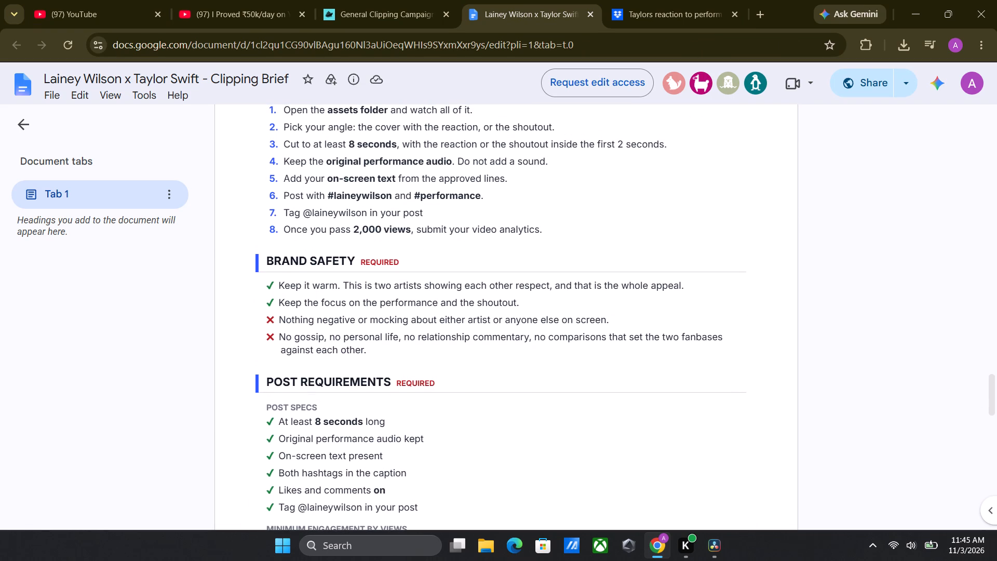
pyautogui.scroll(2, 498, 228)
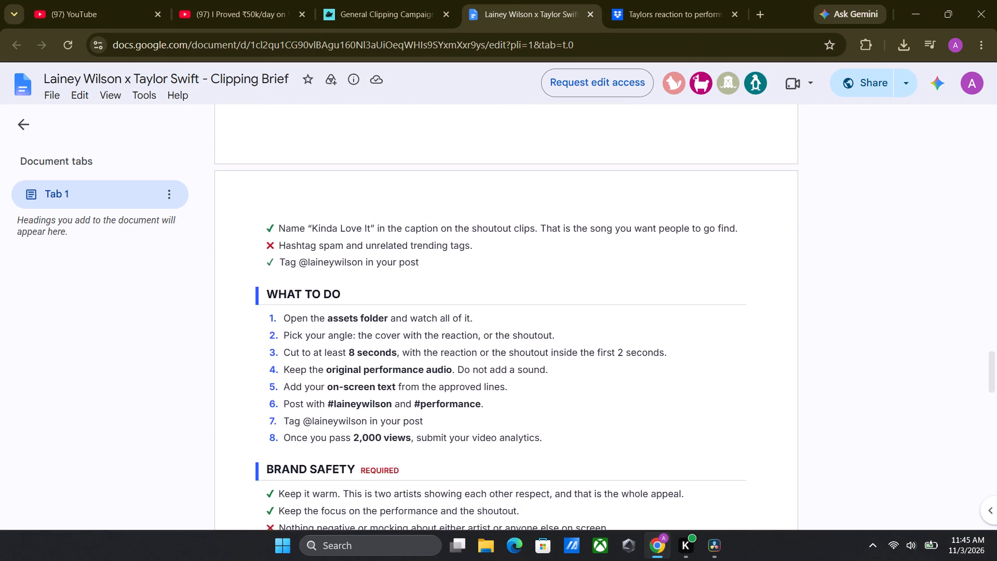
pyautogui.scroll(6, 498, 228)
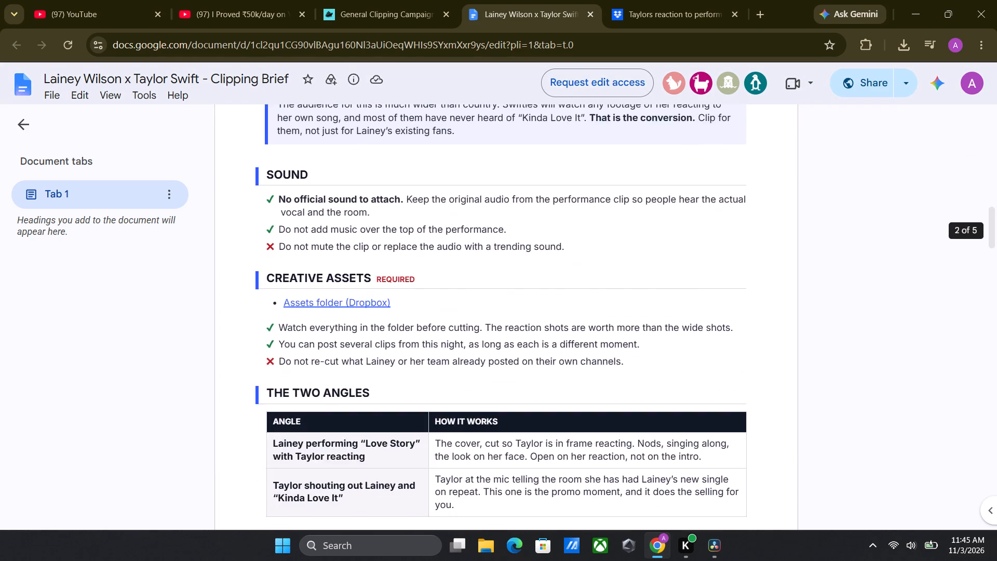
pyautogui.scroll(5, 498, 228)
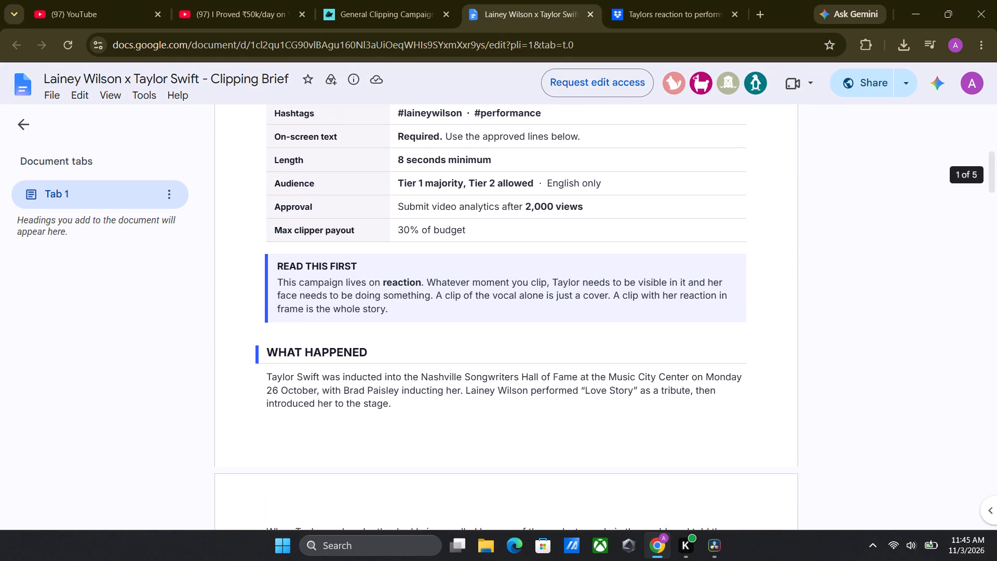
pyautogui.scroll(2, 498, 228)
pyautogui.scroll(-1, 498, 228)
pyautogui.scroll(2, 498, 228)
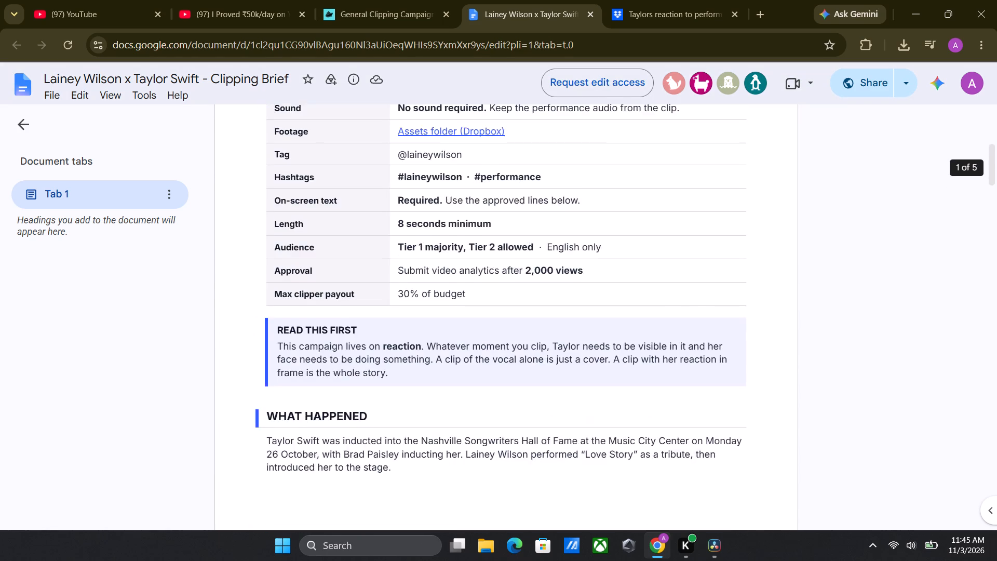
pyautogui.scroll(2, 498, 228)
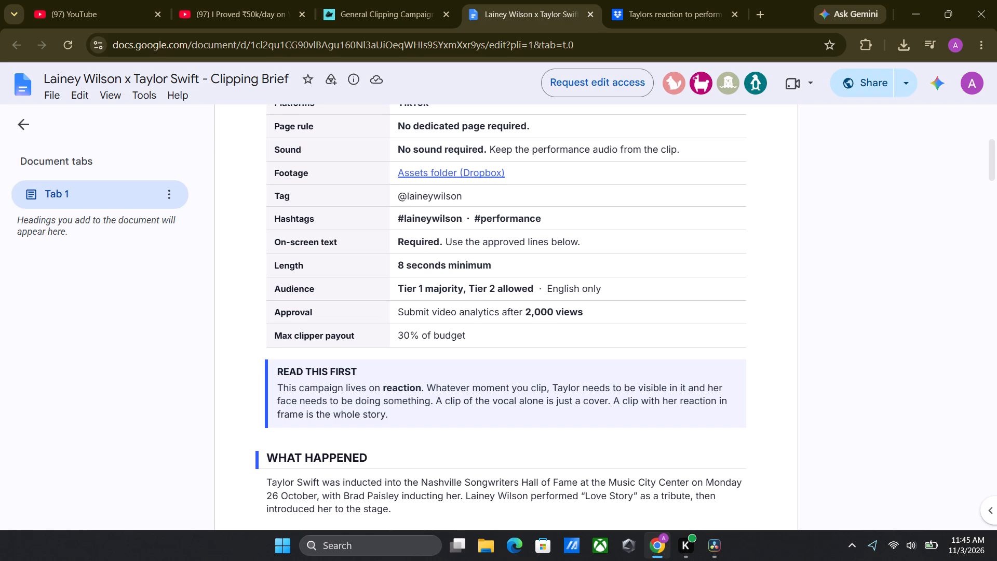
pyautogui.scroll(4, 498, 228)
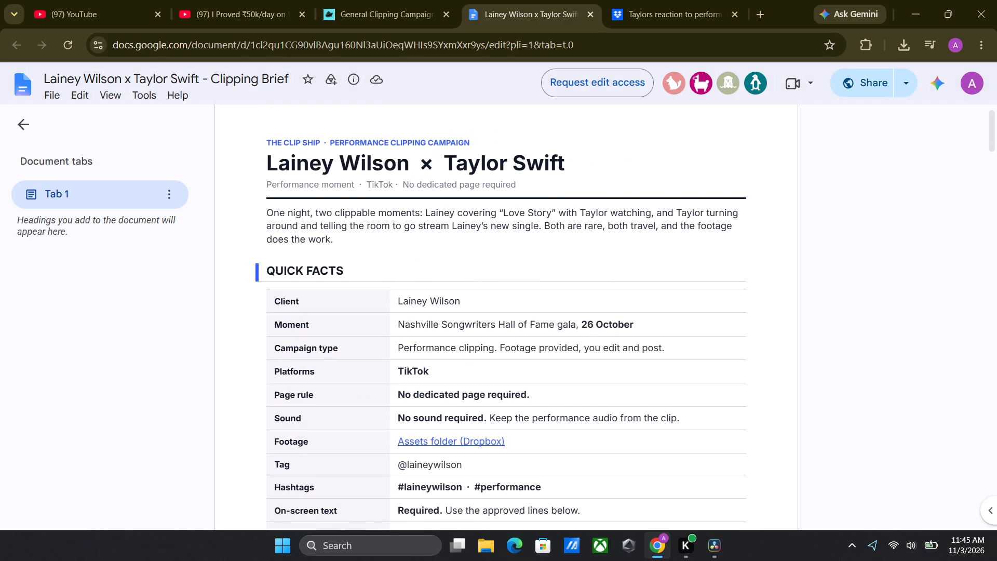
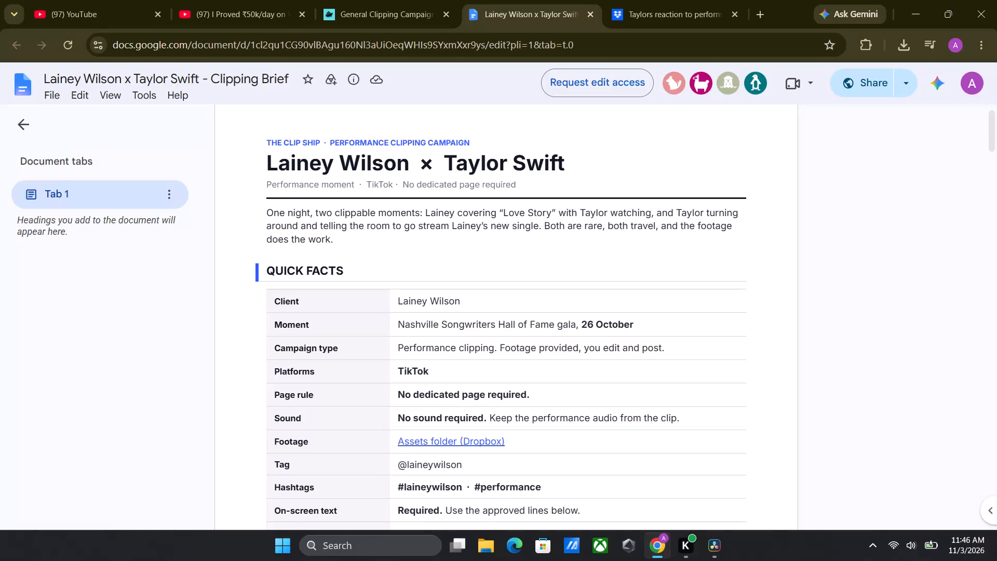
# Read the clipping brief from the quick facts through the two angles to the approved on-screen text lines.
pyautogui.scroll(-1, 412, 397)
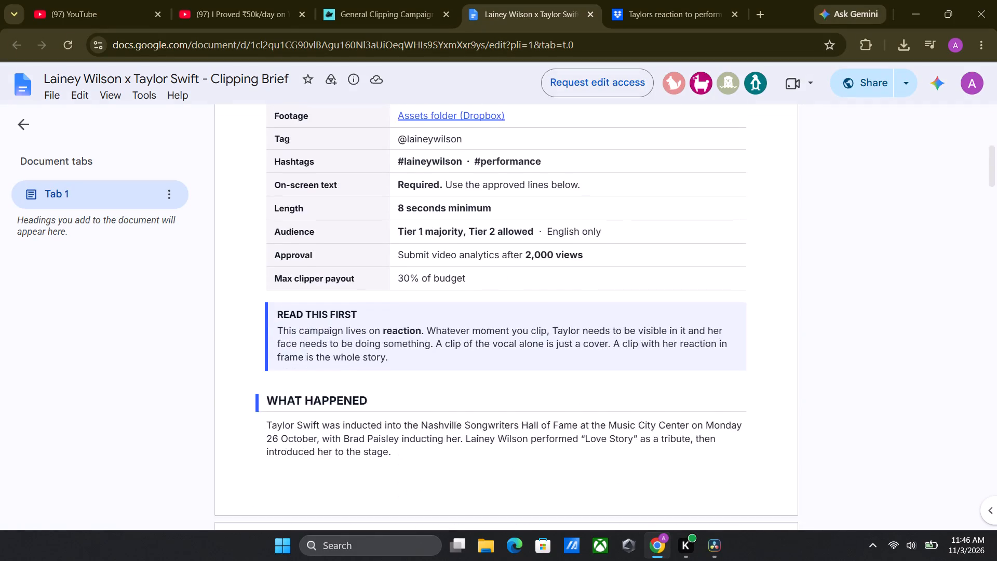
pyautogui.scroll(-2, 412, 397)
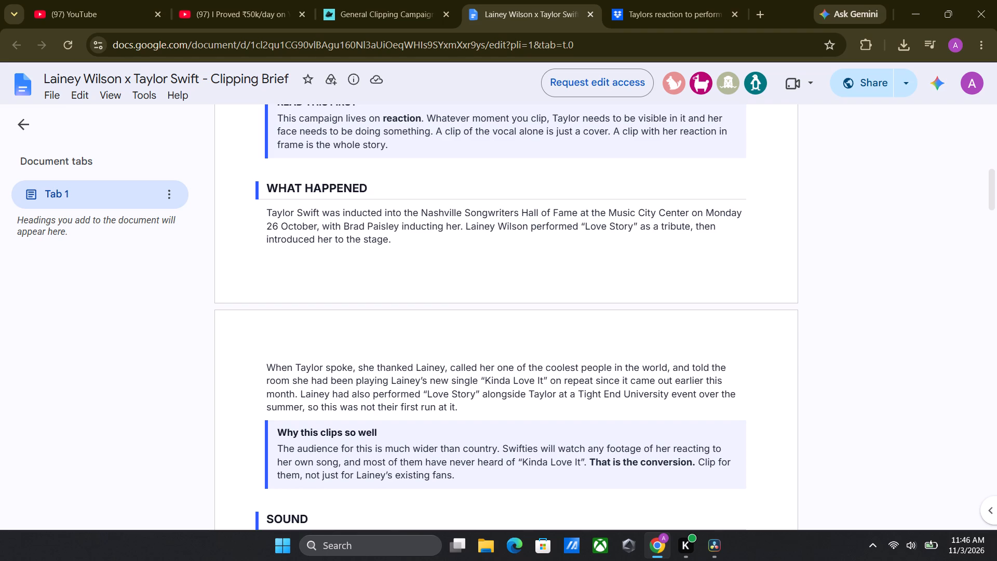
pyautogui.scroll(-3, 465, 396)
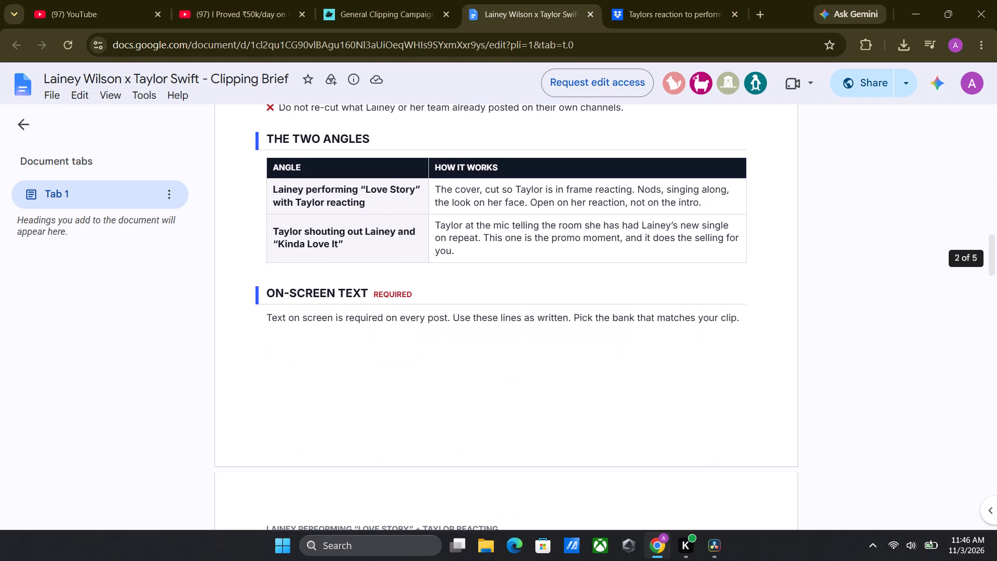
pyautogui.scroll(-4, 465, 396)
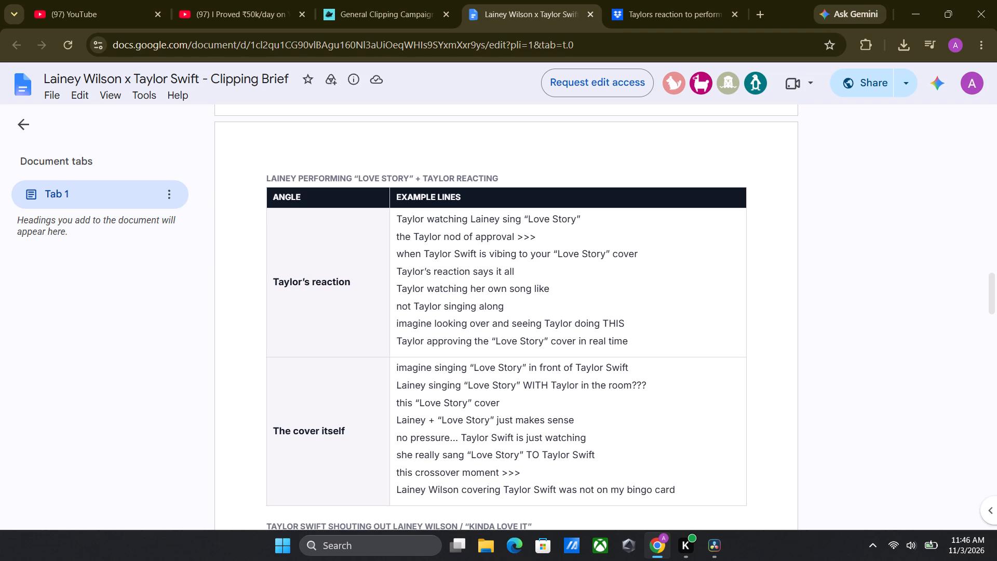
pyautogui.moveTo(433, 267); pyautogui.dragTo(520, 280)
pyautogui.click(473, 305)
pyautogui.scroll(-1, 429, 325)
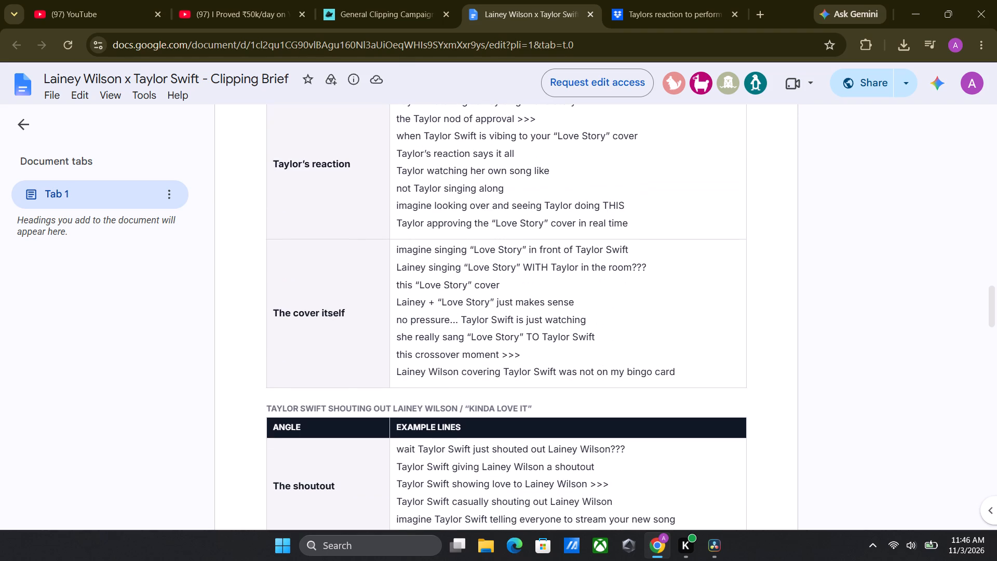
pyautogui.moveTo(432, 247); pyautogui.dragTo(593, 234)
pyautogui.click(554, 326)
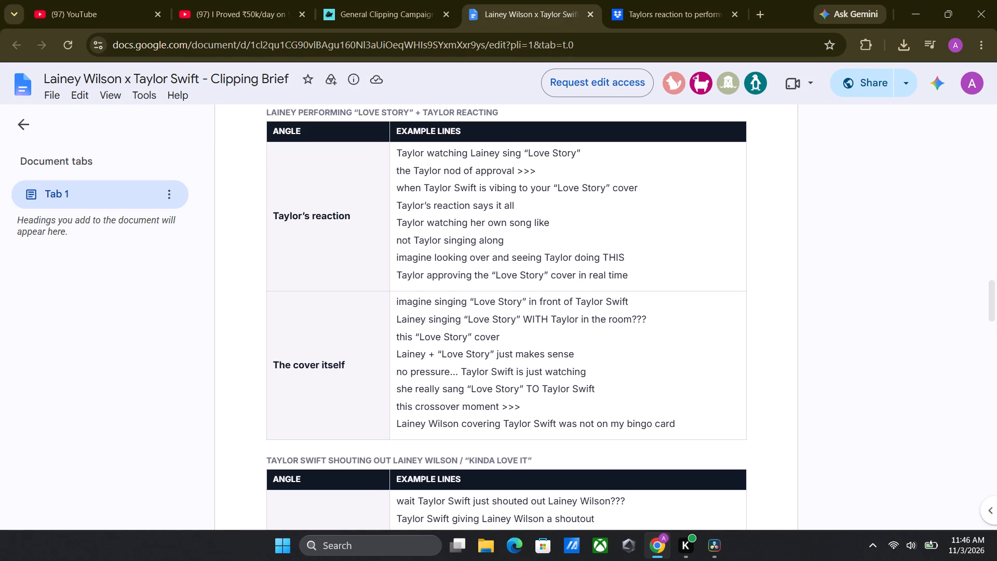
pyautogui.moveTo(406, 299); pyautogui.dragTo(429, 296)
pyautogui.moveTo(429, 296); pyautogui.dragTo(570, 287)
pyautogui.click(523, 371)
pyautogui.scroll(-3, 463, 406)
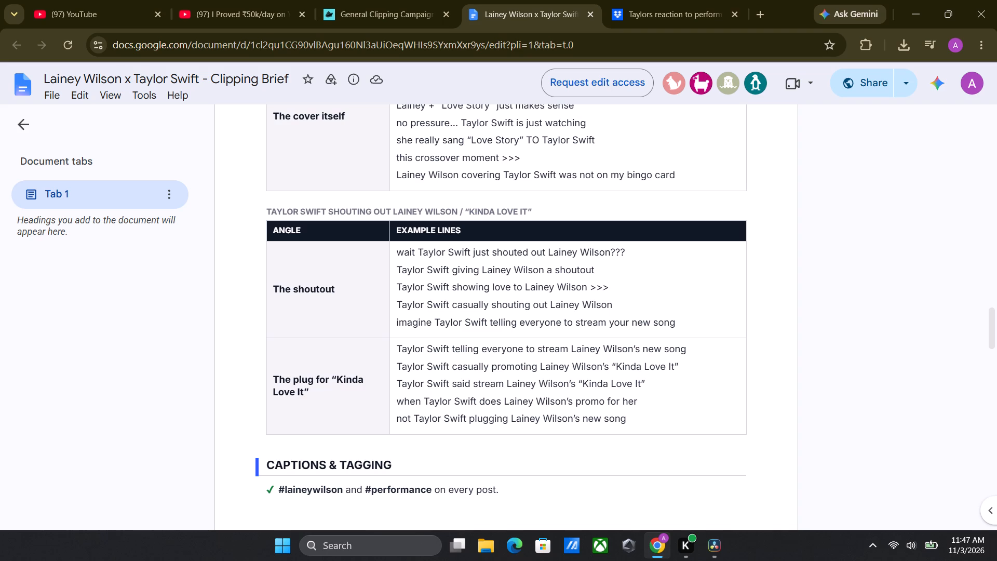
# Read the brief's captions and tagging, what-to-do, brand safety and post requirements sections.
pyautogui.scroll(-3, 442, 335)
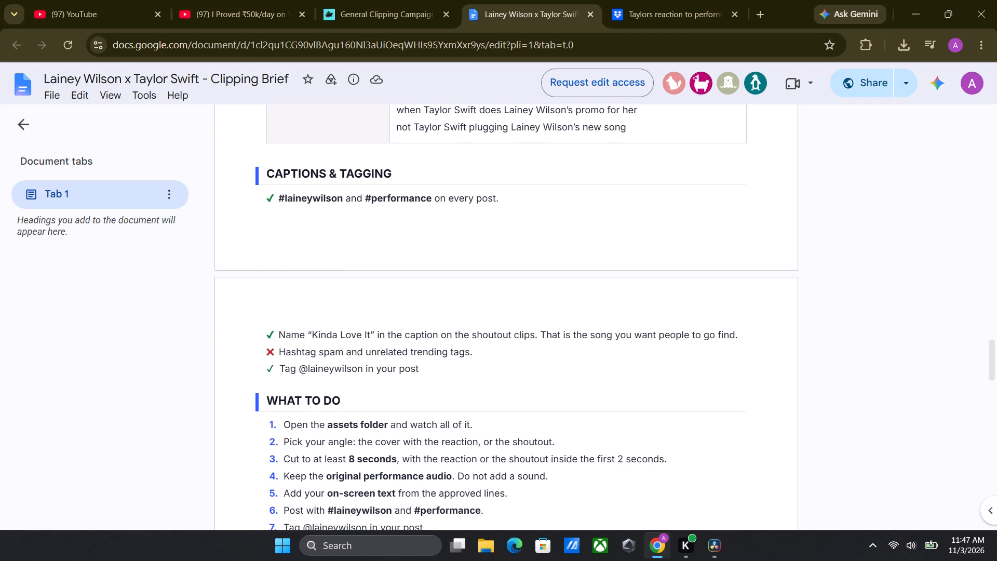
pyautogui.moveTo(304, 202); pyautogui.dragTo(382, 200)
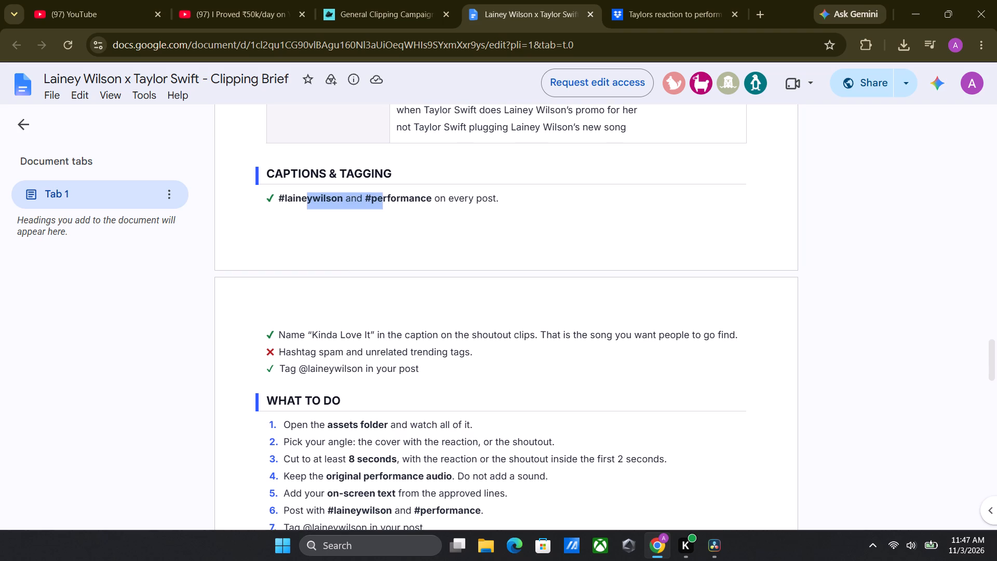
pyautogui.scroll(-2, 407, 242)
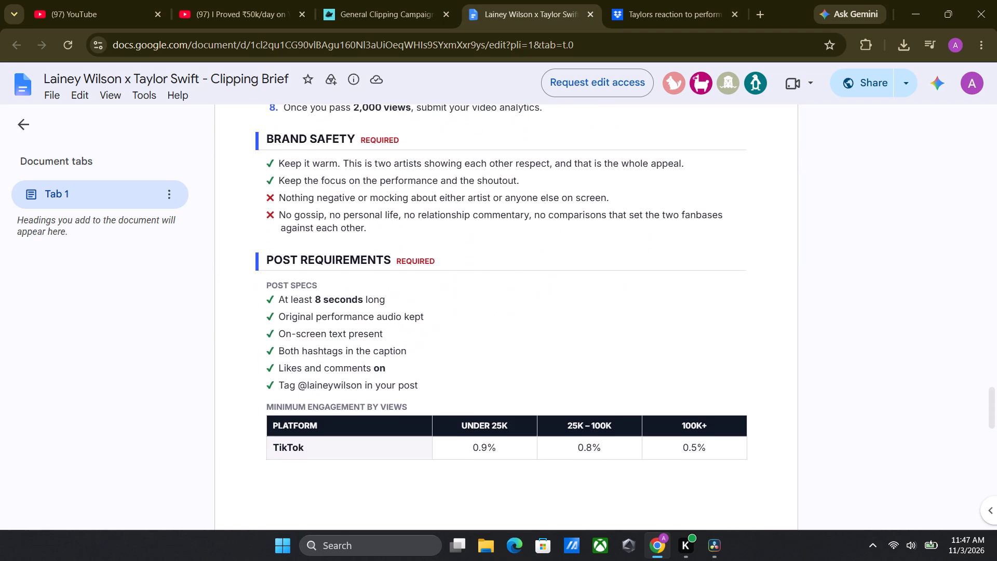
pyautogui.scroll(-2, 407, 242)
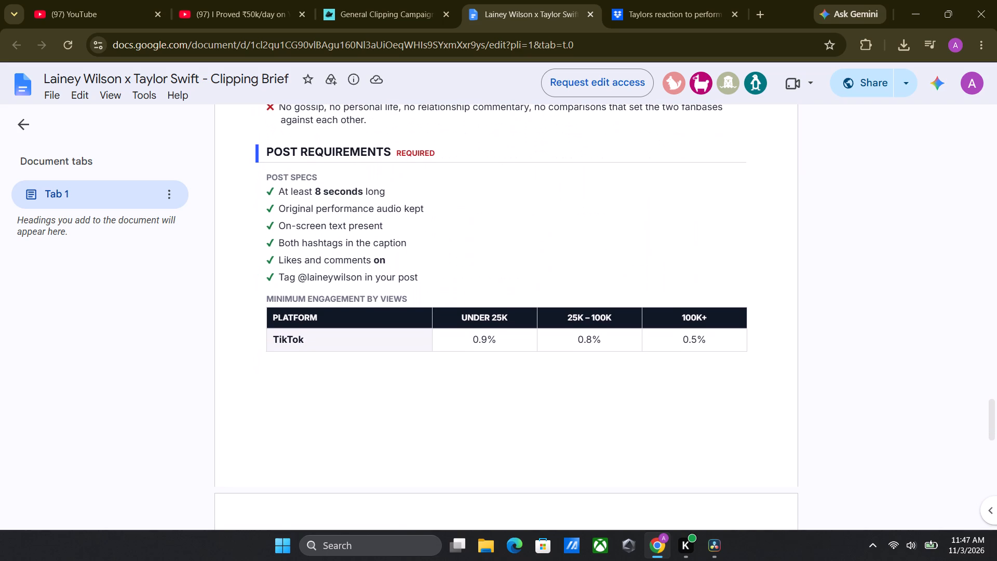
pyautogui.scroll(-1, 407, 242)
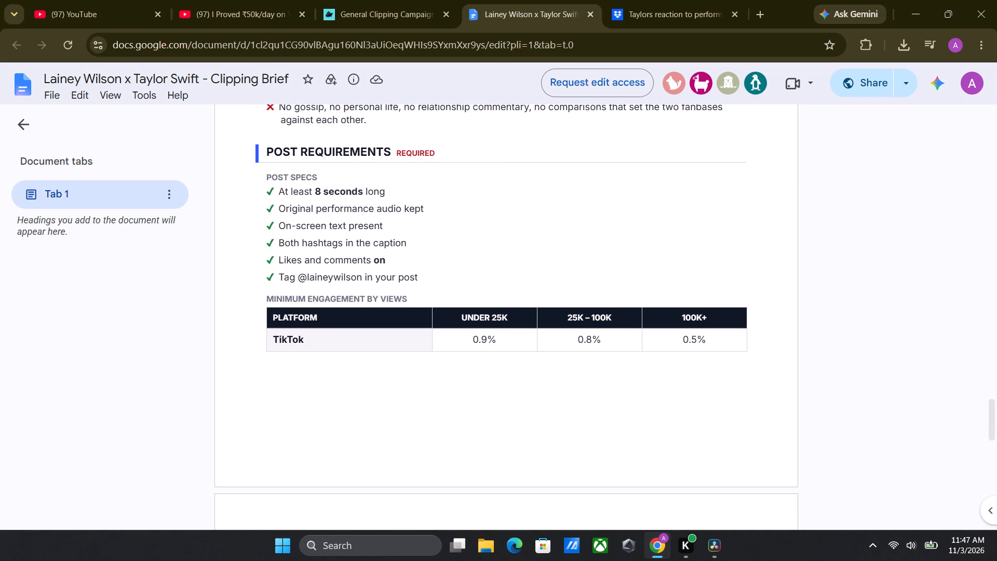
pyautogui.scroll(-5, 407, 242)
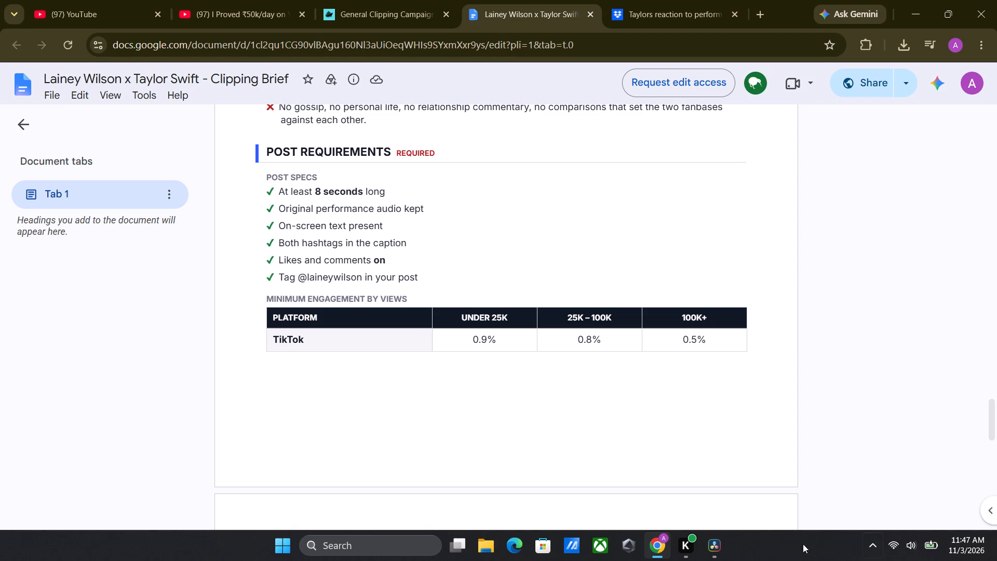
# Switch to DaVinci Resolve, return to the start of Timeline 1, and show the clip's on-screen transform handles and Inspector settings.
pyautogui.click(723, 545)
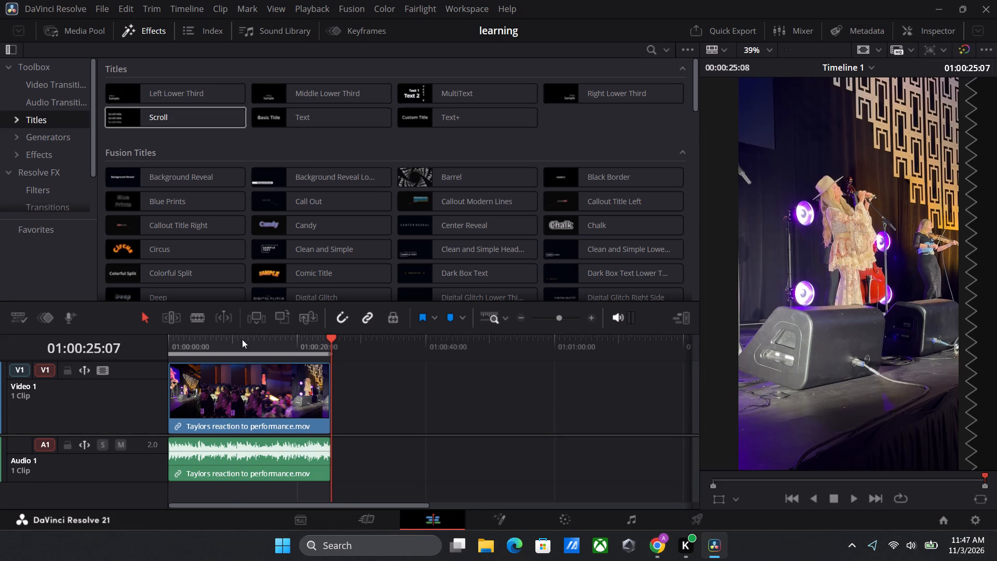
pyautogui.moveTo(232, 340); pyautogui.dragTo(127, 363)
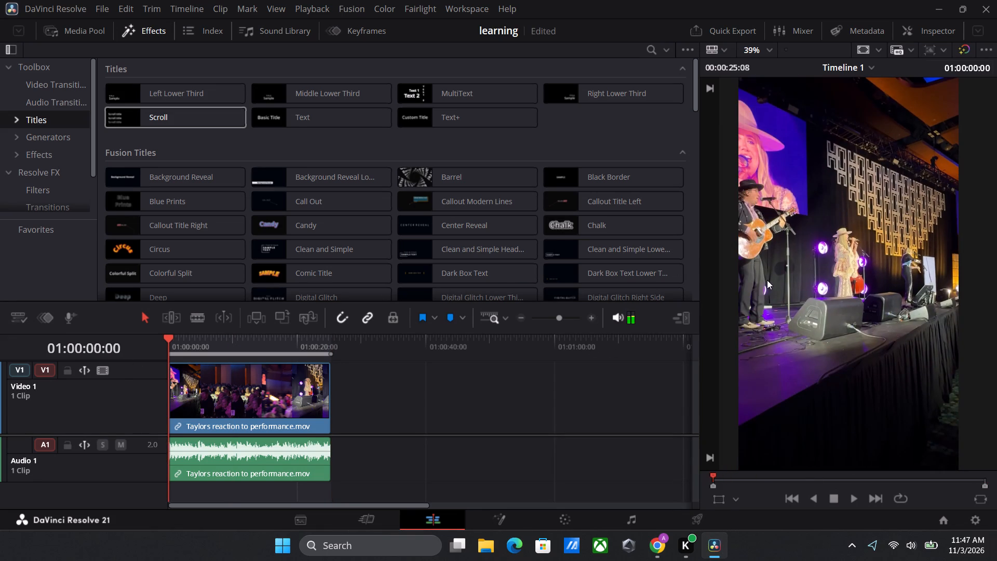
pyautogui.click(717, 499)
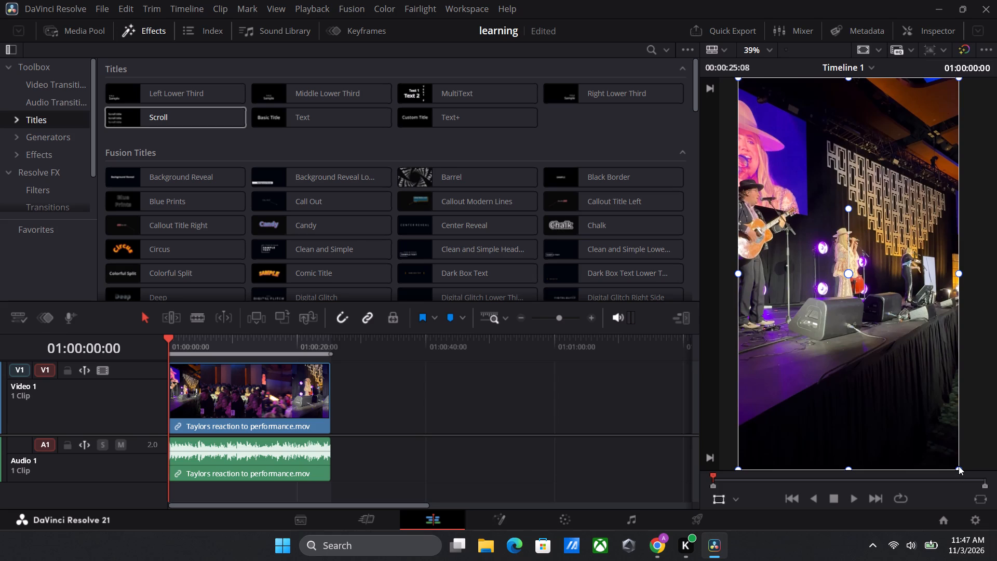
pyautogui.click(910, 38)
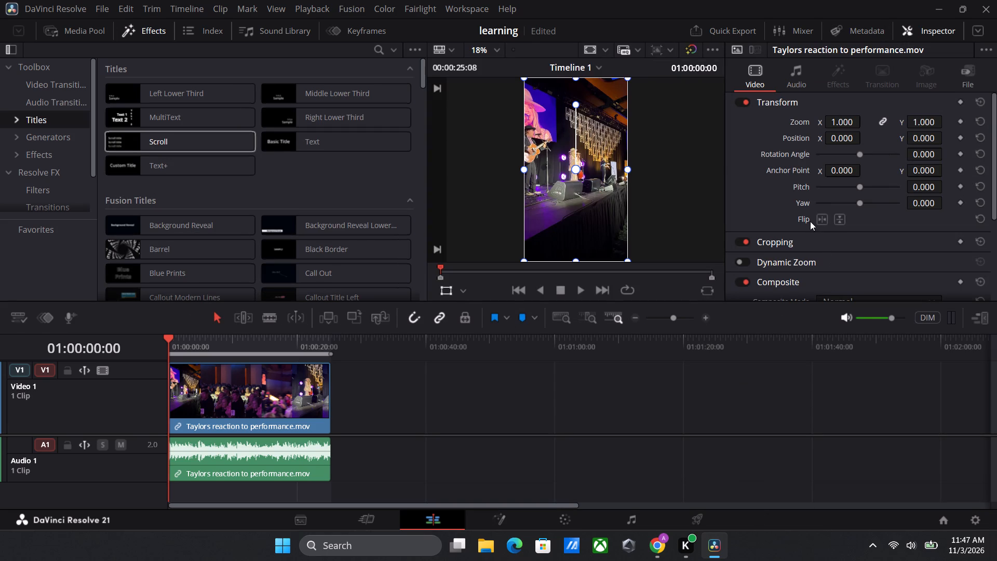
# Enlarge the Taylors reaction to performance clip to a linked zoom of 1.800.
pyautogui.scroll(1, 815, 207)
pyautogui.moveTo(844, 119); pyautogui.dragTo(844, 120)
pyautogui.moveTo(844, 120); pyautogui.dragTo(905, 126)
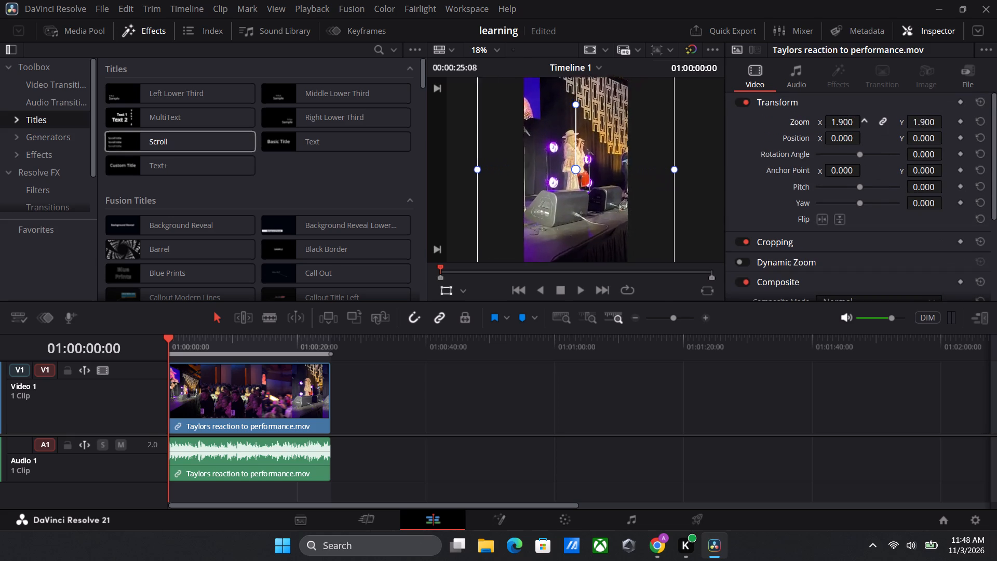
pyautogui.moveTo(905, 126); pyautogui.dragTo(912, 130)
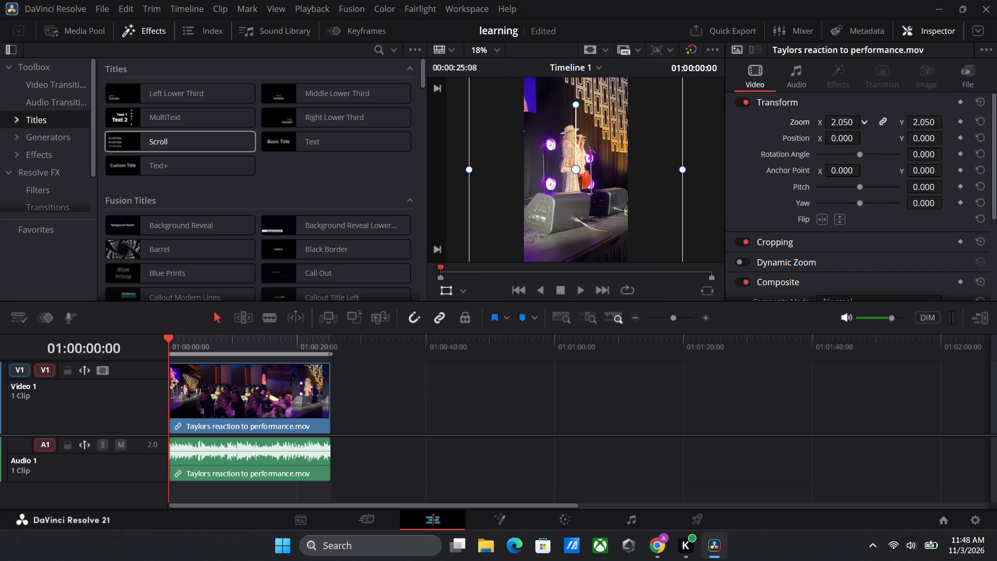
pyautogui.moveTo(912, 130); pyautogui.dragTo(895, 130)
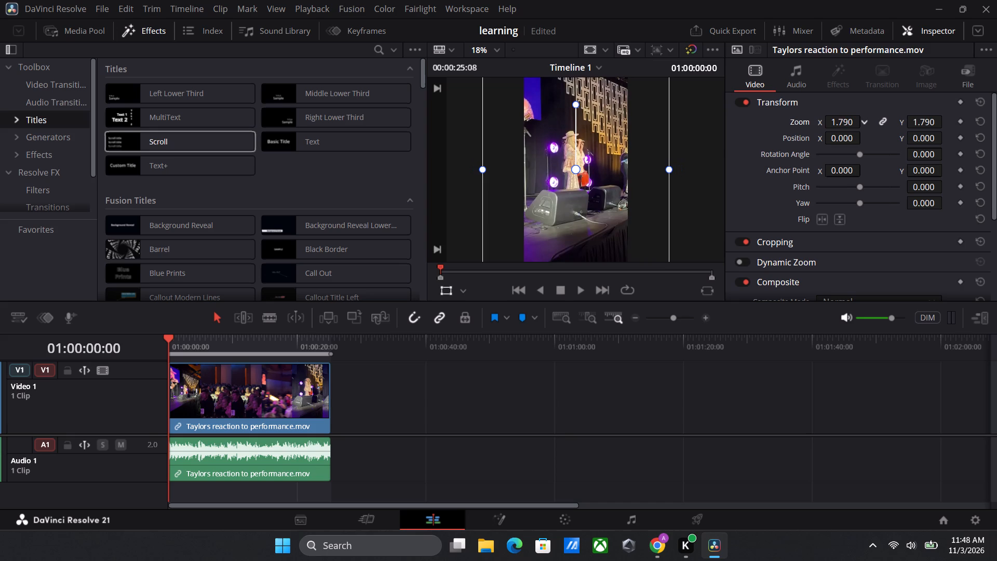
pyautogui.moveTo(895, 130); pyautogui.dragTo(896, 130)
# Play Timeline 1 from the start to the end of the clip to check the enlarged framing.
pyautogui.press('space')
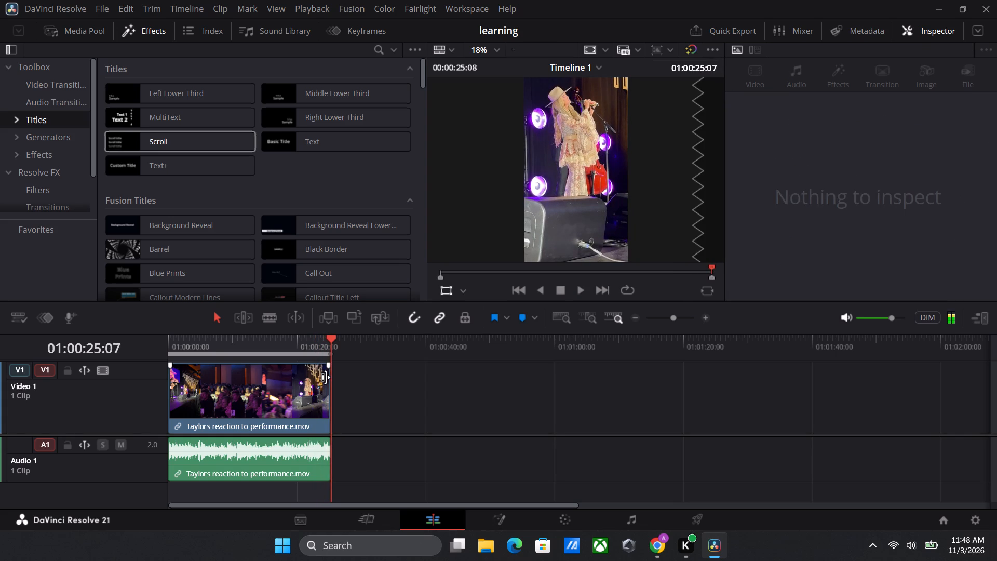
# Select the Taylors reaction to performance clip on Video 1 and set its linked zoom to 1.260.
pyautogui.click(280, 388)
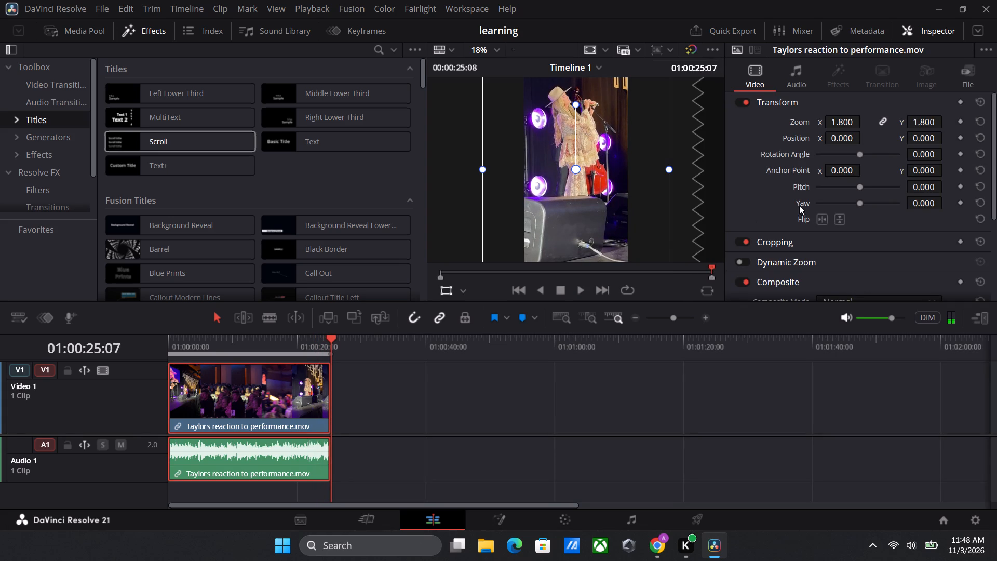
pyautogui.moveTo(843, 120); pyautogui.dragTo(815, 122)
pyautogui.moveTo(815, 122); pyautogui.dragTo(806, 126)
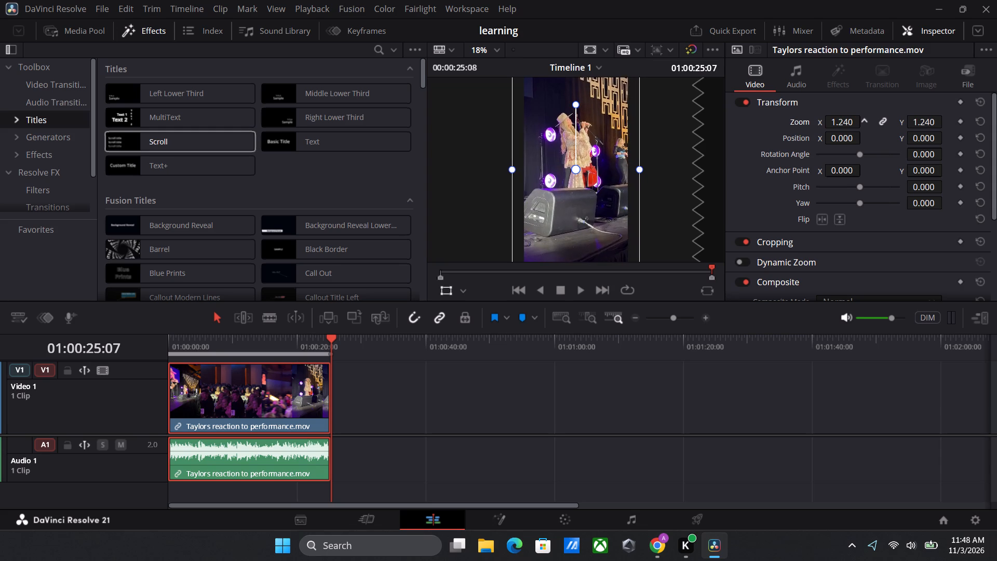
pyautogui.moveTo(806, 126); pyautogui.dragTo(807, 126)
# Move the clip's picture straight down in the frame to a Y position of about -182.5, keeping X at 0.
pyautogui.moveTo(586, 151); pyautogui.dragTo(588, 157)
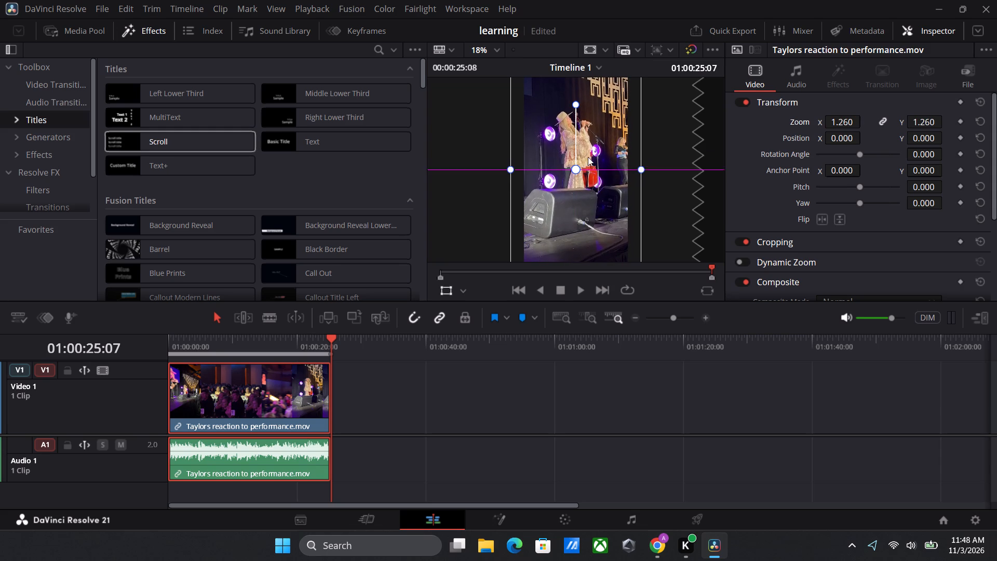
pyautogui.moveTo(588, 157); pyautogui.dragTo(589, 167)
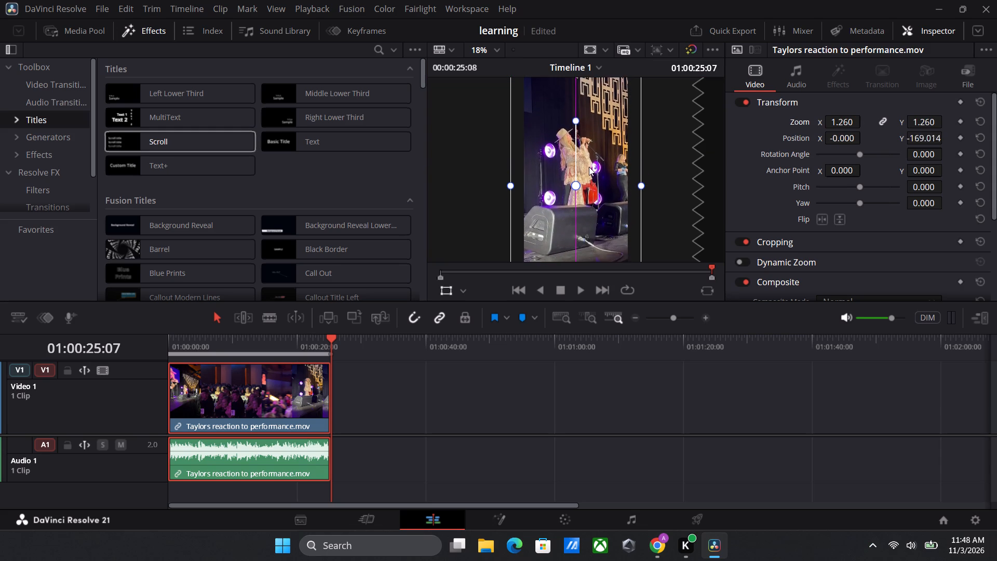
pyautogui.moveTo(589, 167); pyautogui.dragTo(589, 168)
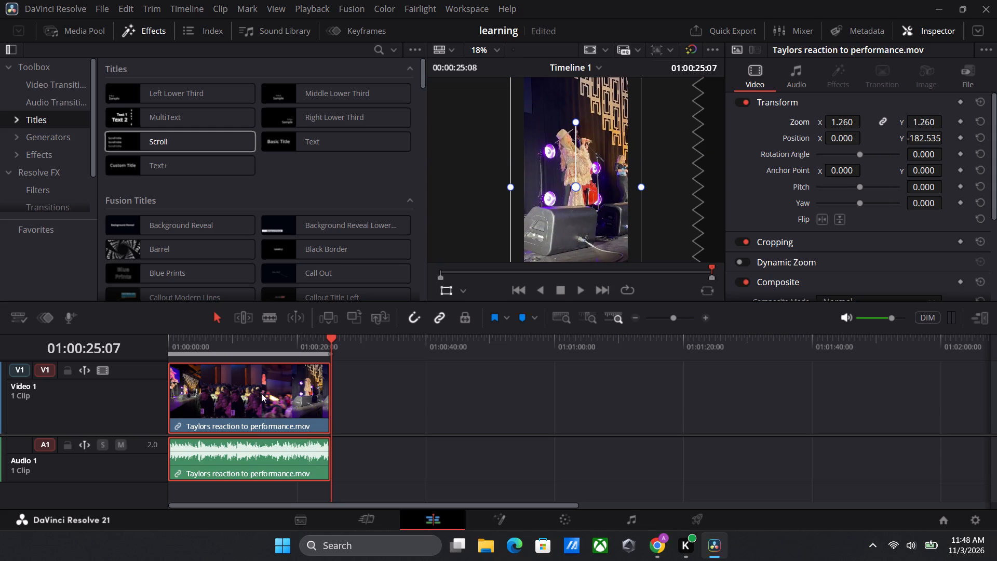
# Replay Timeline 1 from its start through to the clip's end to check the reframed shot.
pyautogui.moveTo(230, 340); pyautogui.dragTo(132, 369)
pyautogui.press('space')
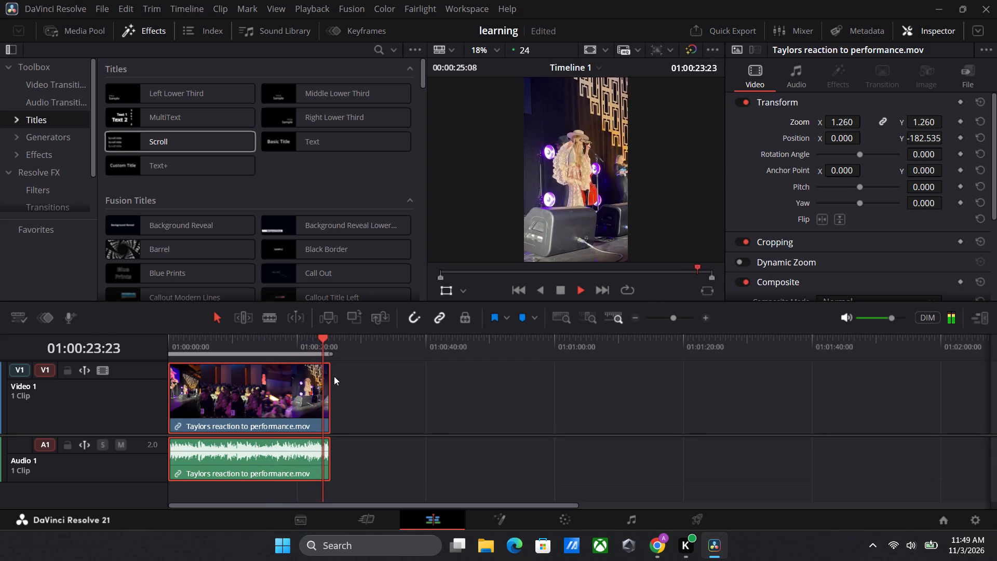
pyautogui.press('space')
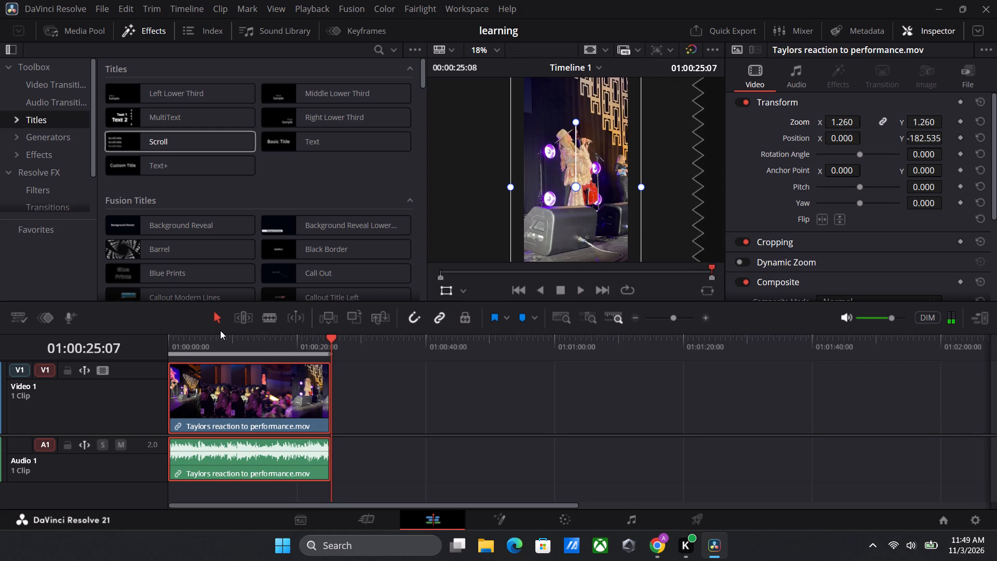
# Play Timeline 1 from its start to the pan away from the stage and split the clip's video and audio at 01:00:03:15.
pyautogui.moveTo(204, 339); pyautogui.dragTo(126, 360)
pyautogui.press('space')
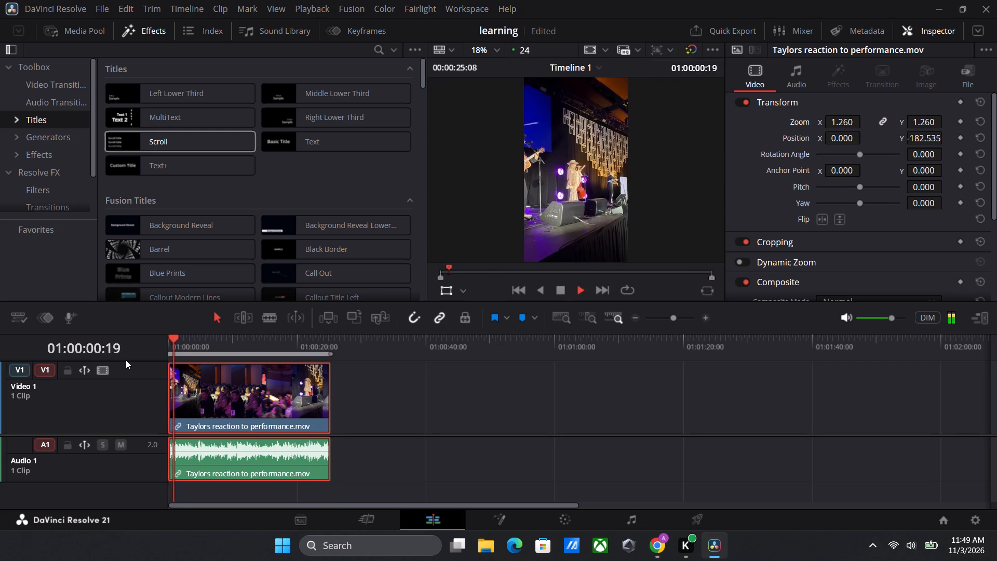
pyautogui.press('space')
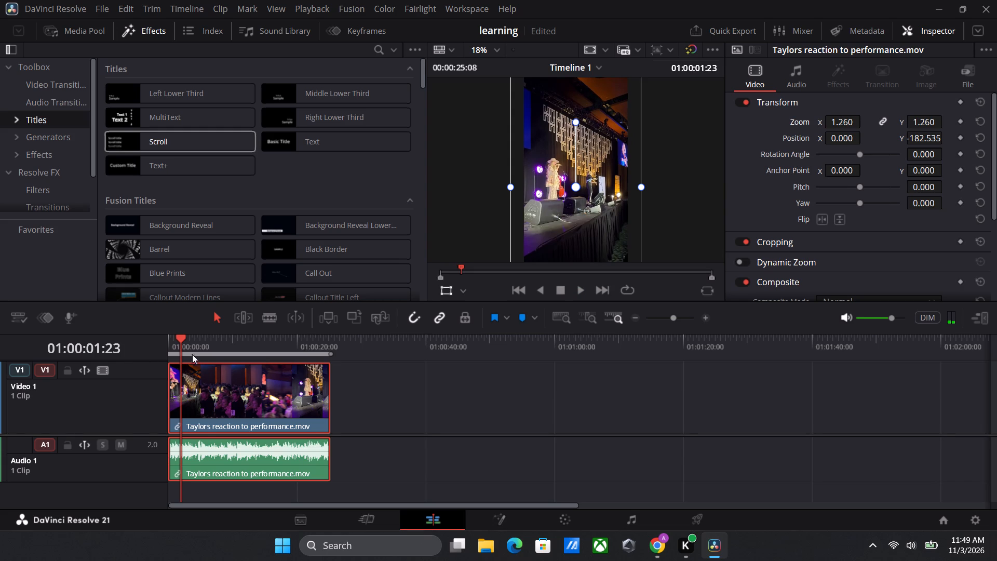
pyautogui.moveTo(207, 343); pyautogui.dragTo(159, 341)
pyautogui.press('space')
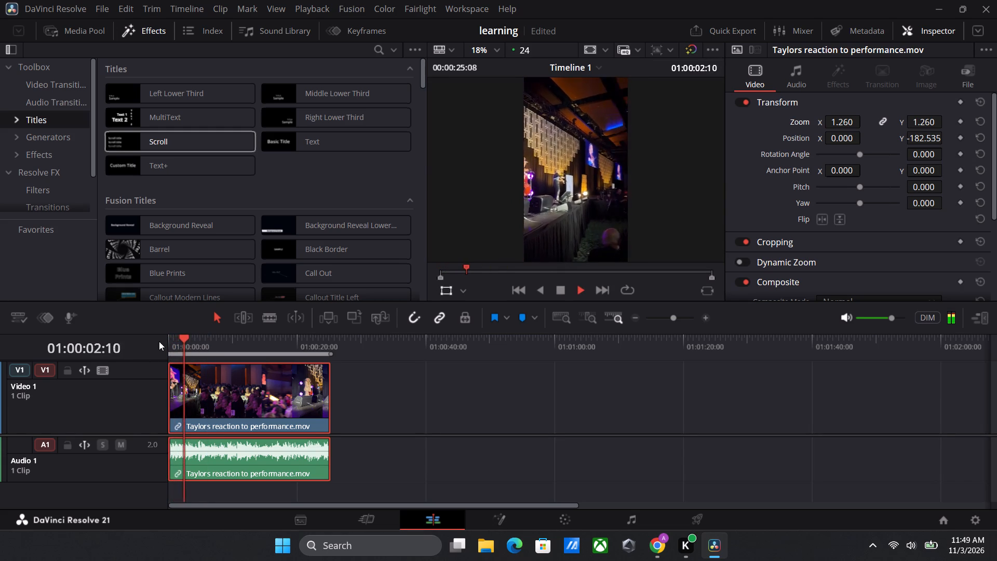
pyautogui.press('space')
pyautogui.press('space')
pyautogui.press('space')
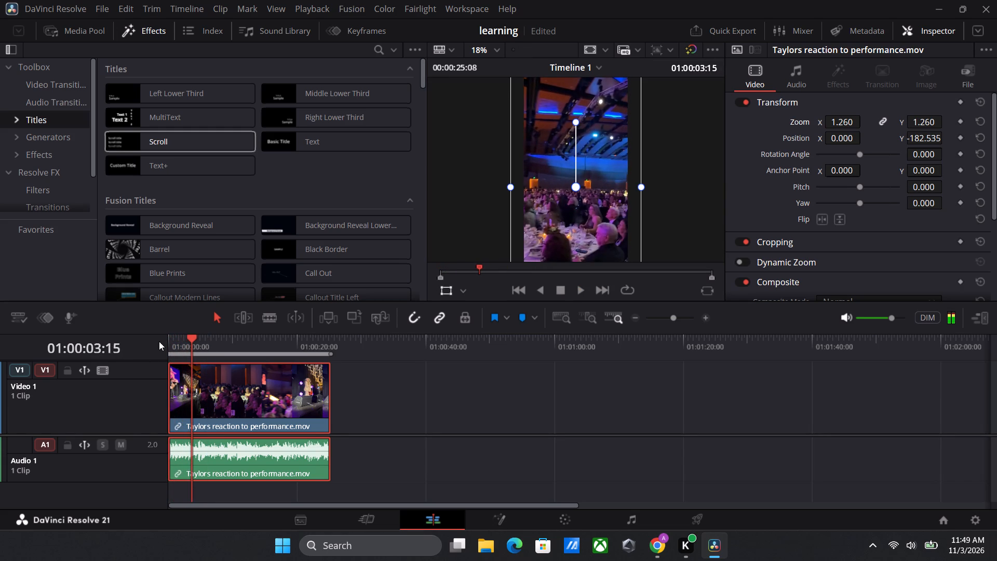
pyautogui.hotkey('ctrl', 'b')
# Shrink the second segment to a linked zoom of 0.900 and move its picture up to a Y position of about 74.4.
pyautogui.click(237, 380)
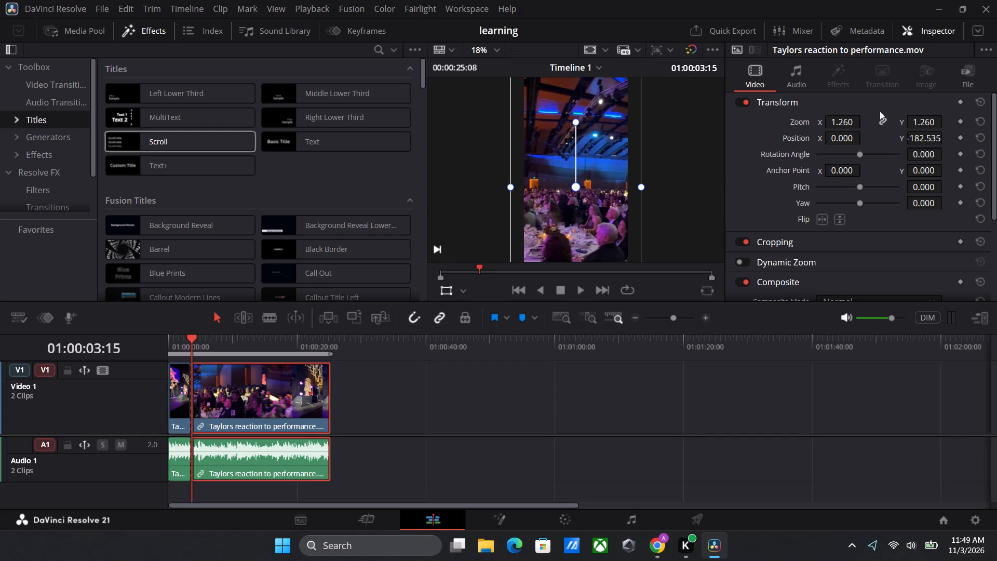
pyautogui.moveTo(843, 125); pyautogui.dragTo(814, 121)
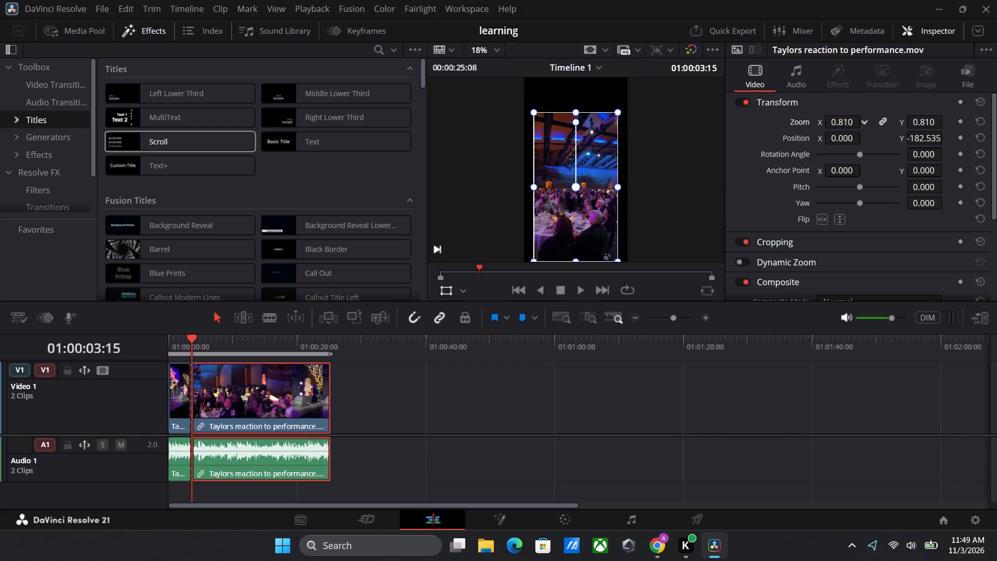
pyautogui.moveTo(814, 121); pyautogui.dragTo(820, 123)
pyautogui.moveTo(600, 158); pyautogui.dragTo(607, 138)
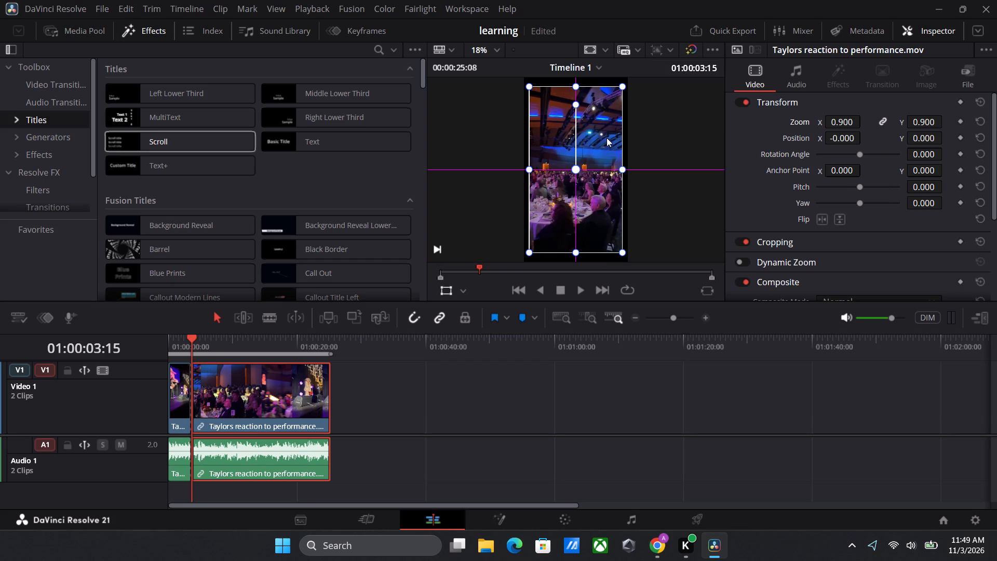
pyautogui.moveTo(607, 138); pyautogui.dragTo(607, 134)
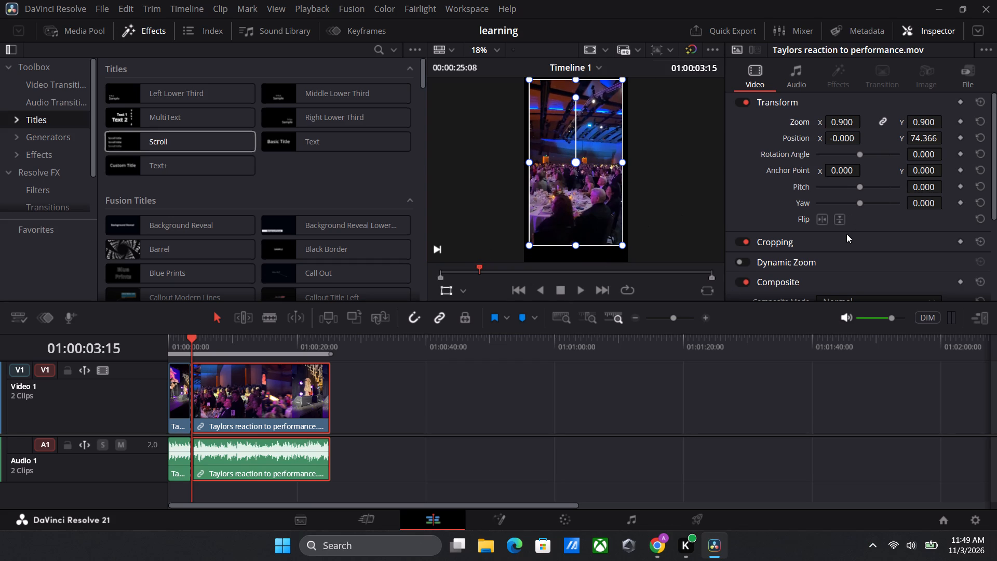
# Enlarge the viewer by hiding the Inspector and play Timeline 1 from its start to about 01:00:15:16 to check both segments' framing.
pyautogui.click(979, 325)
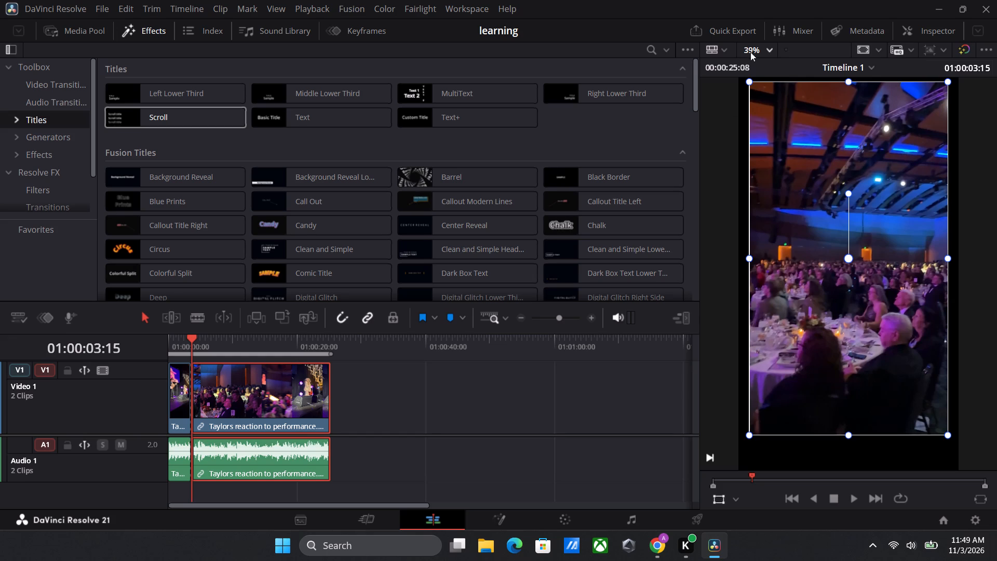
pyautogui.click(768, 53)
pyautogui.click(759, 69)
pyautogui.moveTo(195, 341); pyautogui.dragTo(133, 339)
pyautogui.press('space')
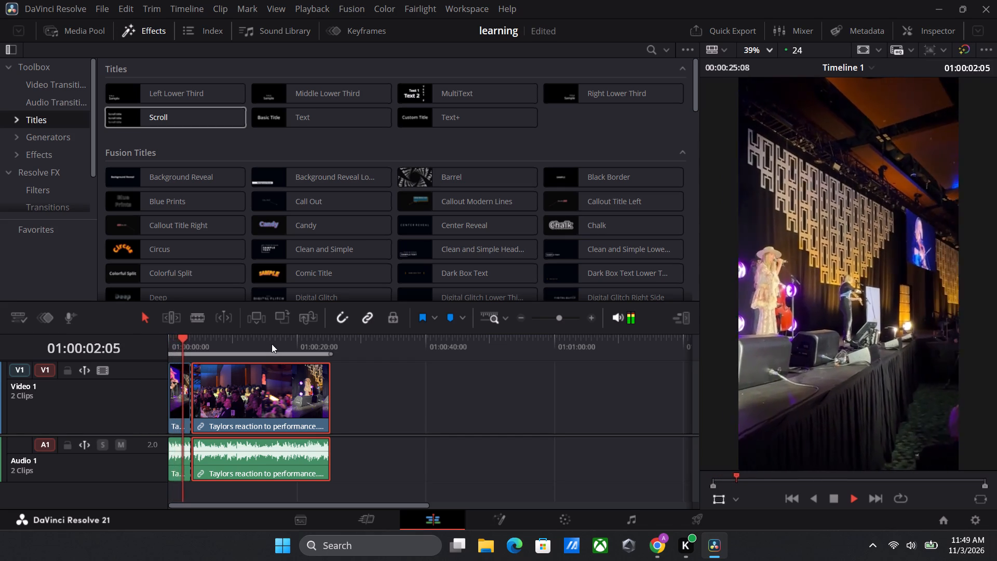
pyautogui.moveTo(254, 340); pyautogui.dragTo(75, 334)
pyautogui.press('space')
pyautogui.press('space')
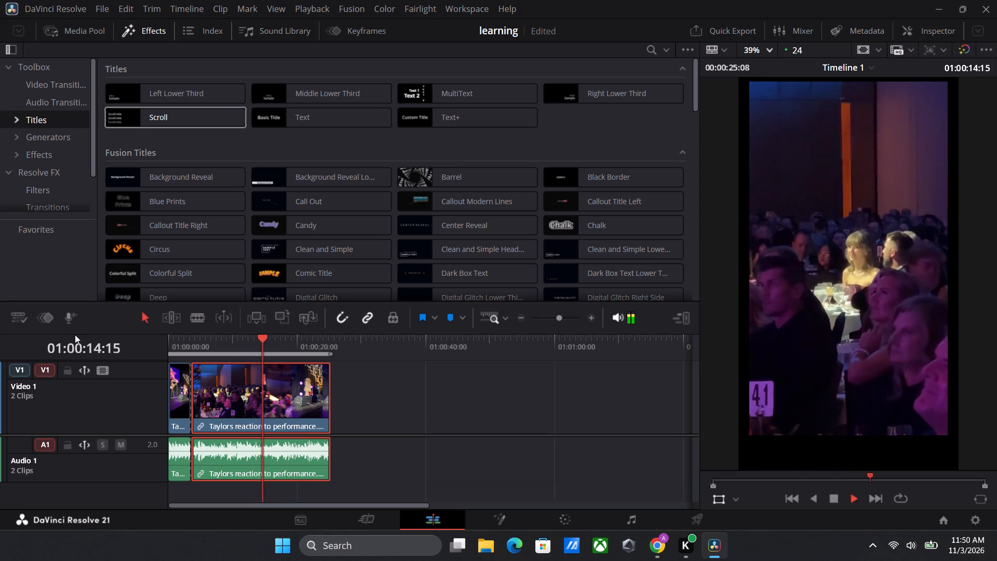
pyautogui.press('space')
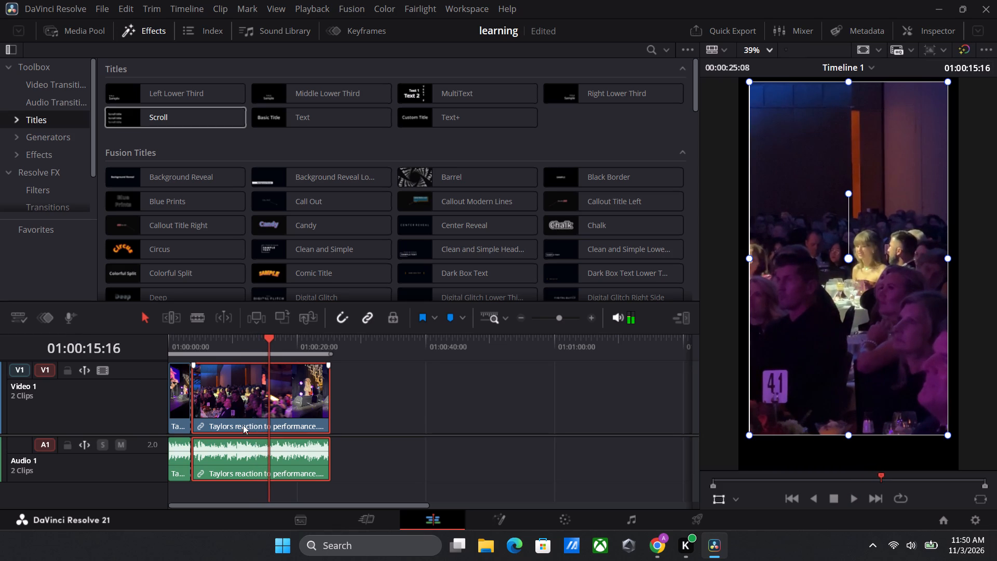
# Replay the second segment between about 4 and 9 seconds to examine the camera's move through the audience onto Taylor's table.
pyautogui.click(220, 339)
pyautogui.press('space')
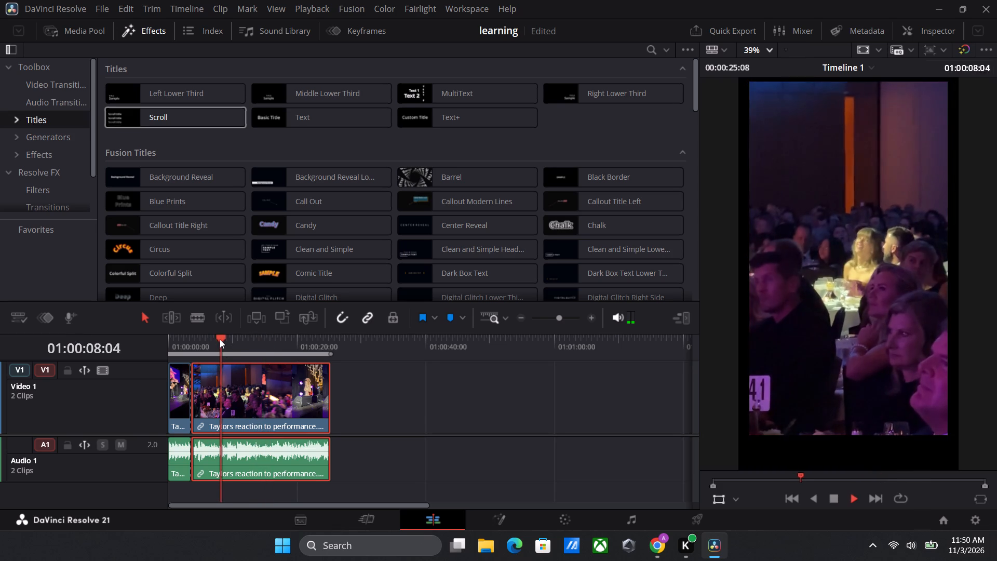
pyautogui.press('space')
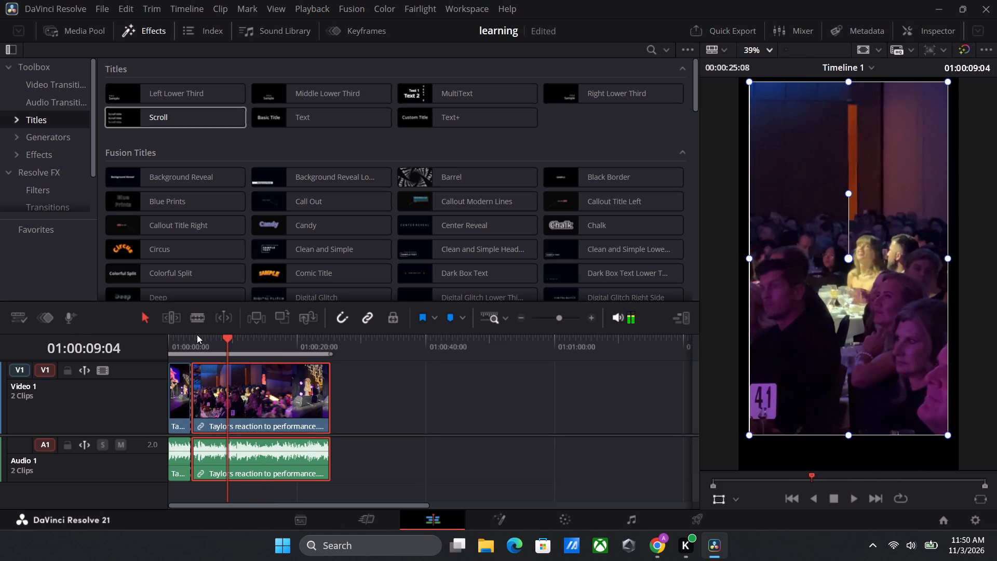
pyautogui.click(194, 341)
pyautogui.press('space')
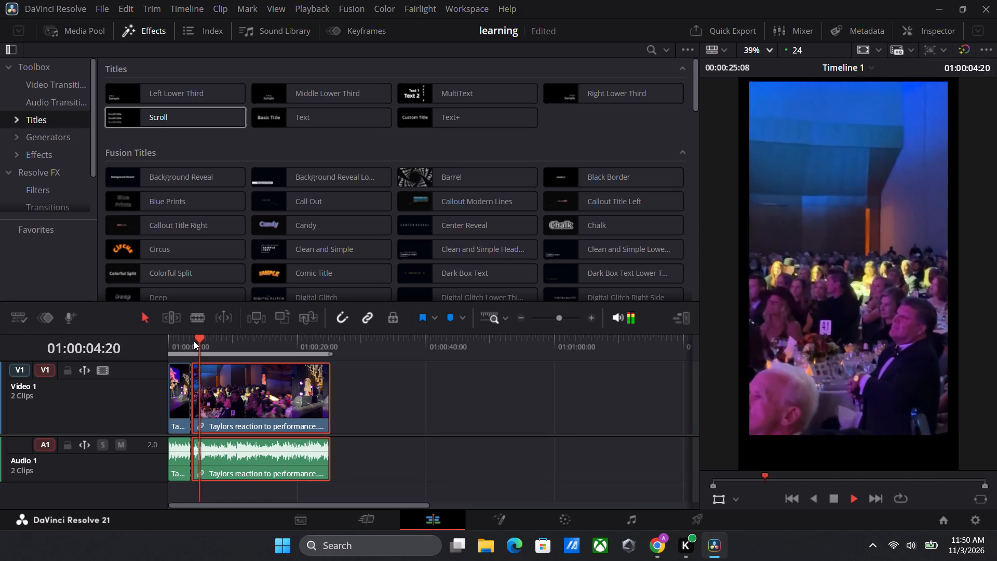
pyautogui.press('space')
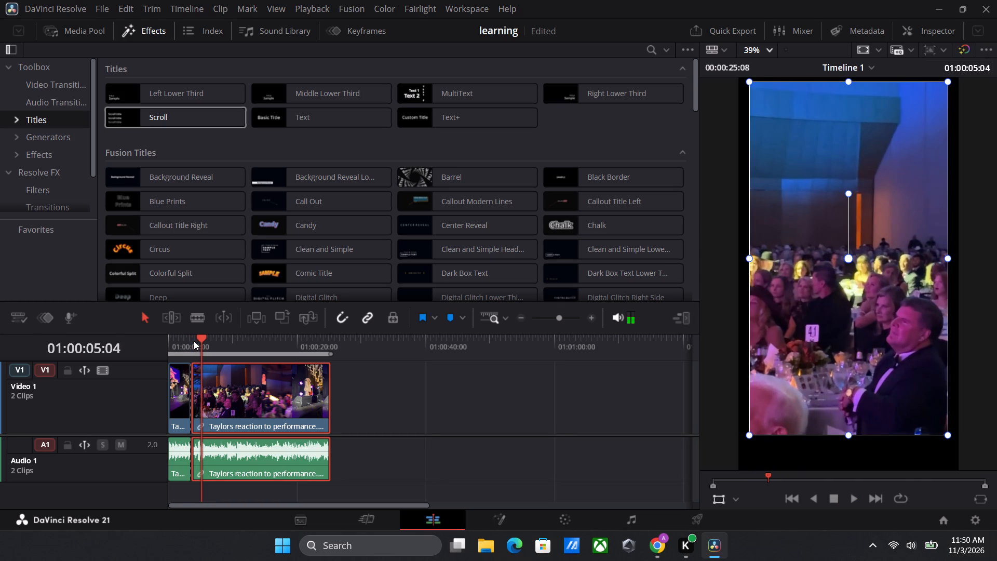
pyautogui.press('space')
pyautogui.press('space')
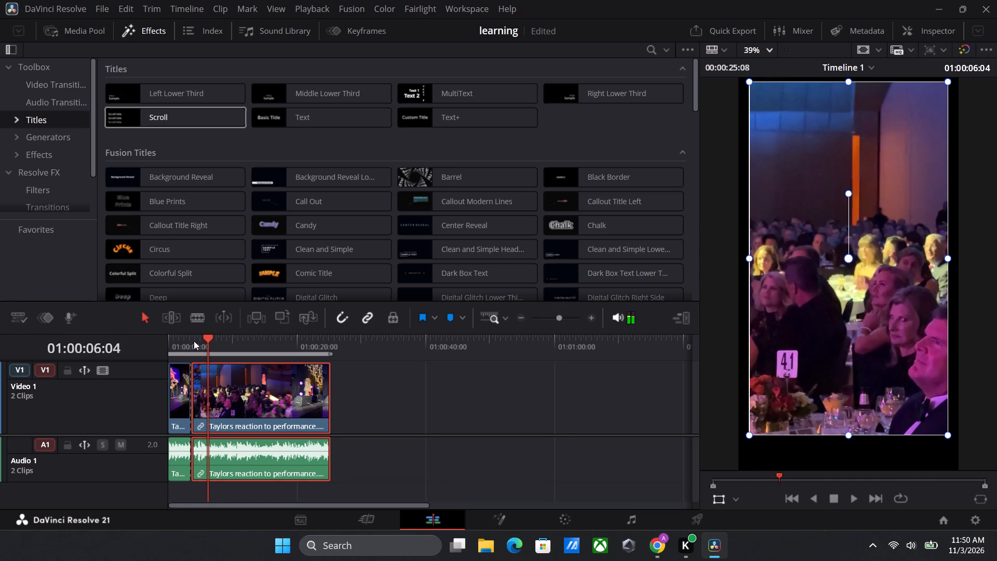
pyautogui.press('space')
pyautogui.press('space')
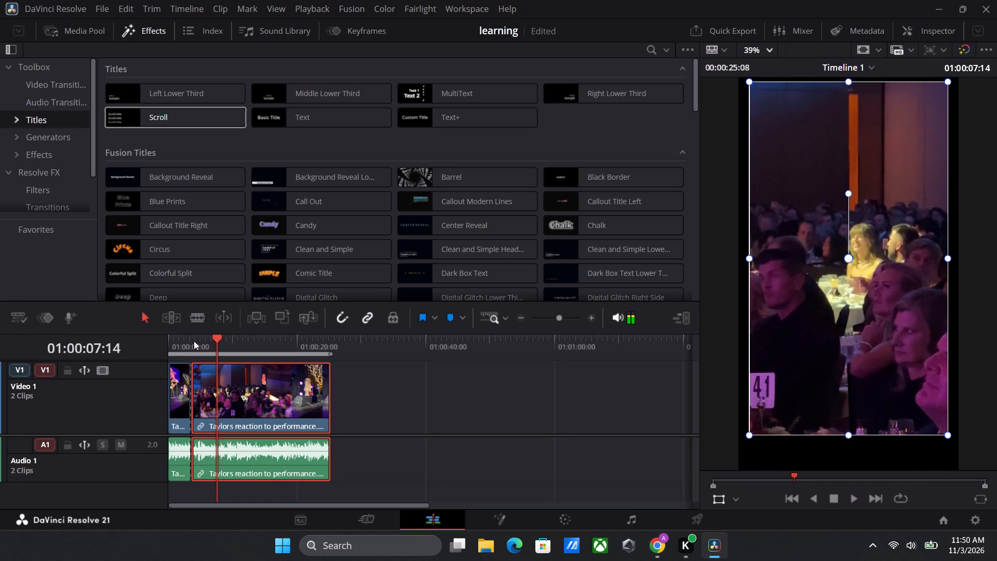
pyautogui.click(184, 336)
pyautogui.press('space')
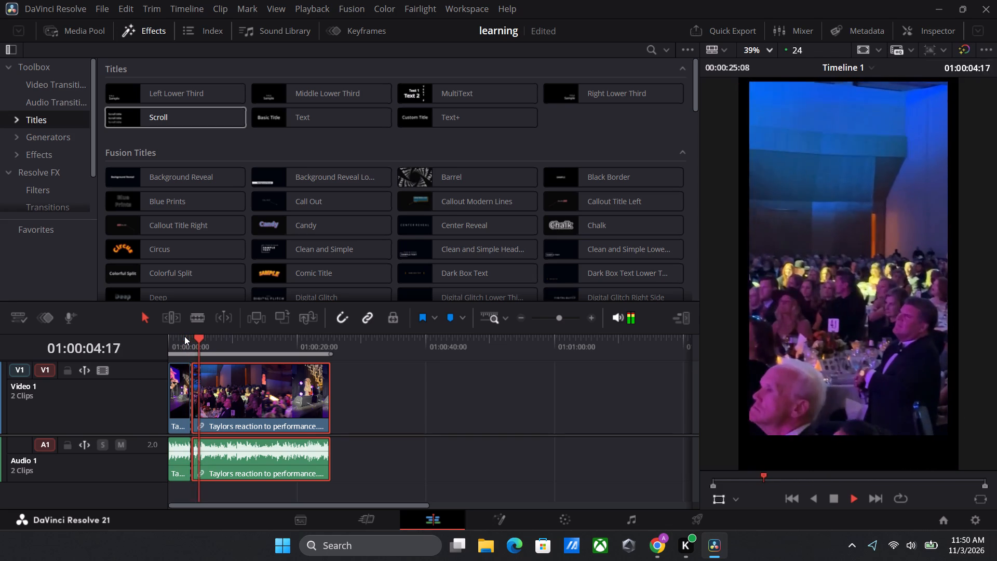
pyautogui.press('space')
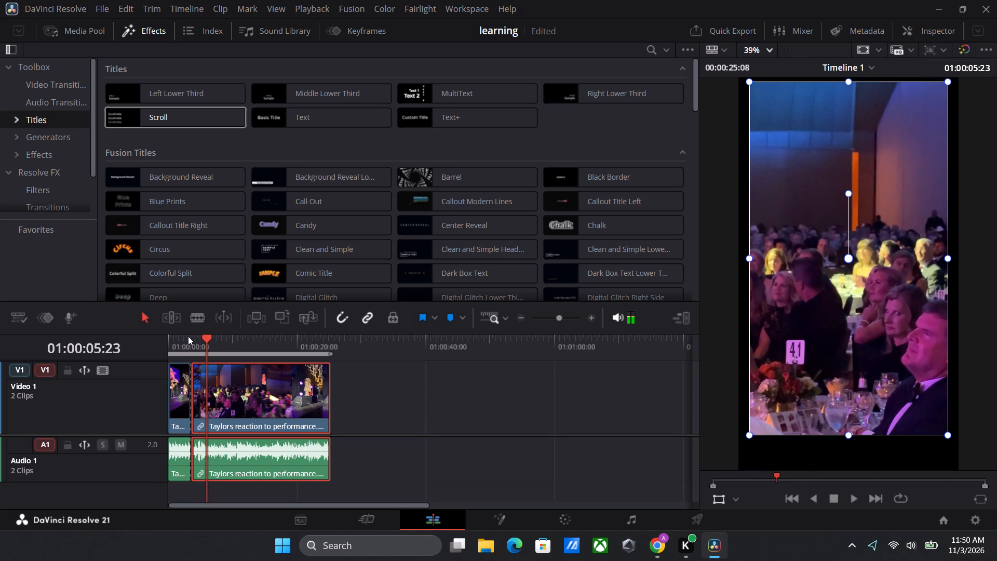
pyautogui.click(200, 339)
pyautogui.press('space')
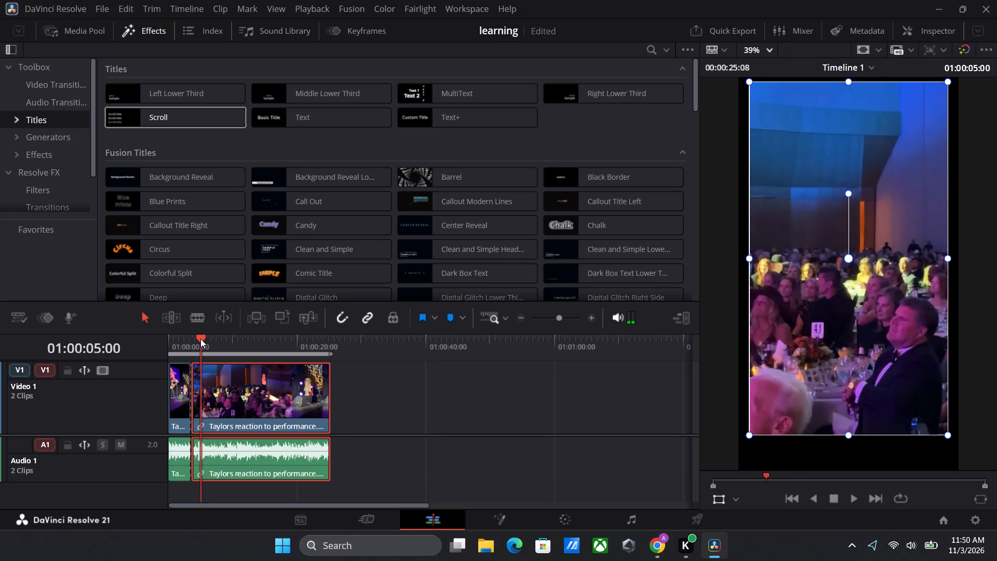
pyautogui.press('space')
# Magnify the timeline, replay the audience pan from about 01:00:04:14, and park the playhead at 01:00:06:11 as a cut point.
pyautogui.keyDown('alt'); pyautogui.scroll(6, 200, 339); pyautogui.keyUp('alt')
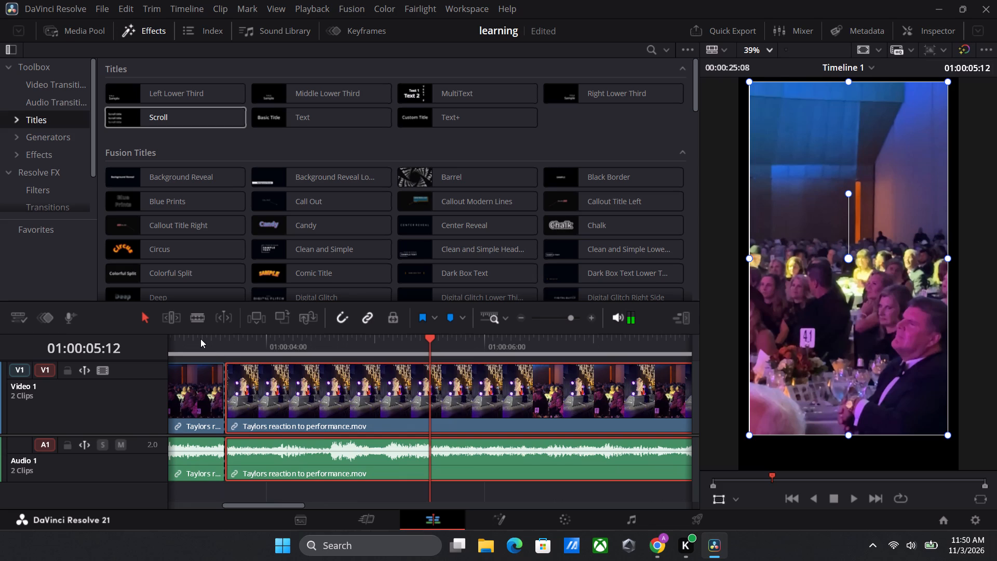
pyautogui.click(315, 343)
pyautogui.press('space')
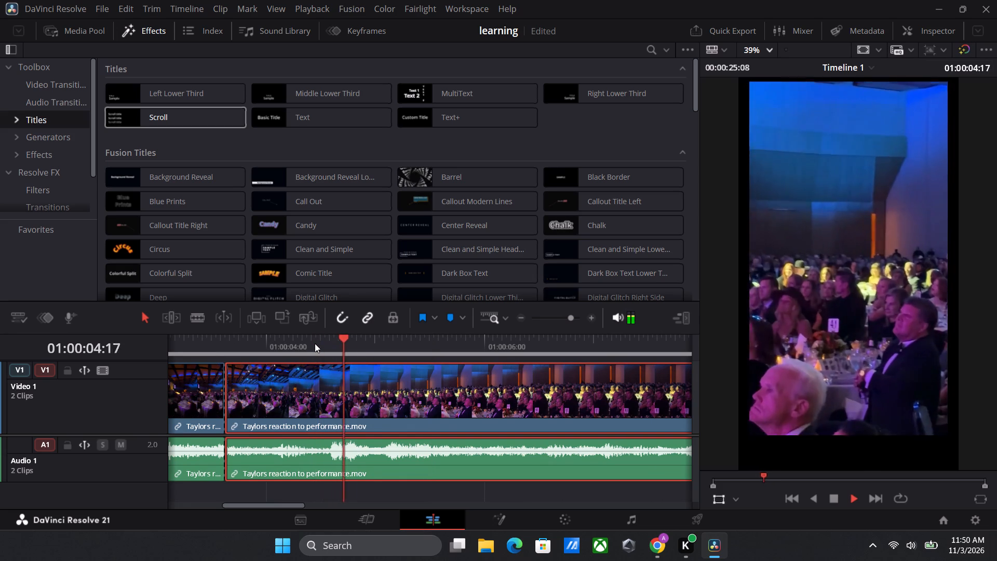
pyautogui.press('space')
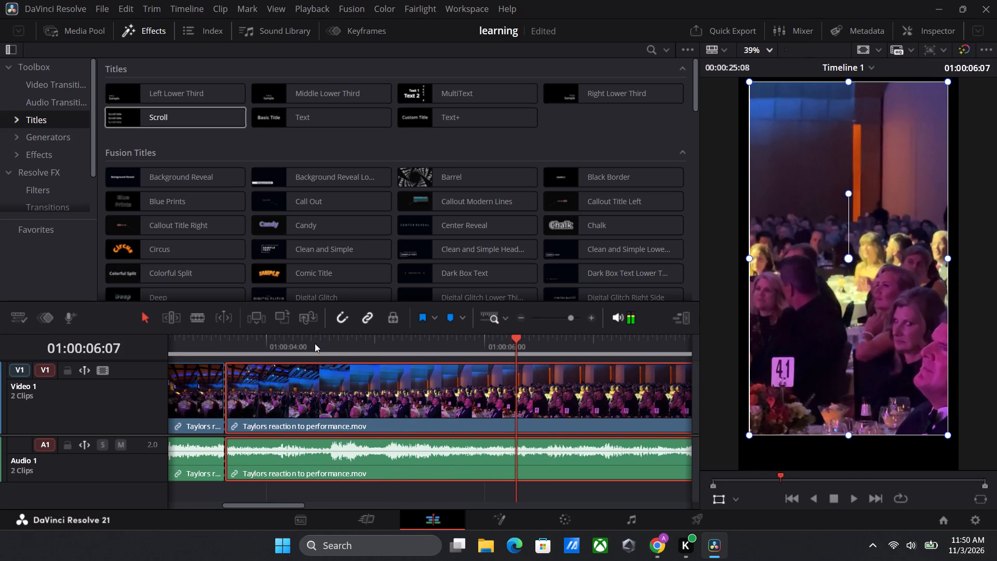
pyautogui.press('space')
pyautogui.press('space')
pyautogui.press('space')
pyautogui.press('space')
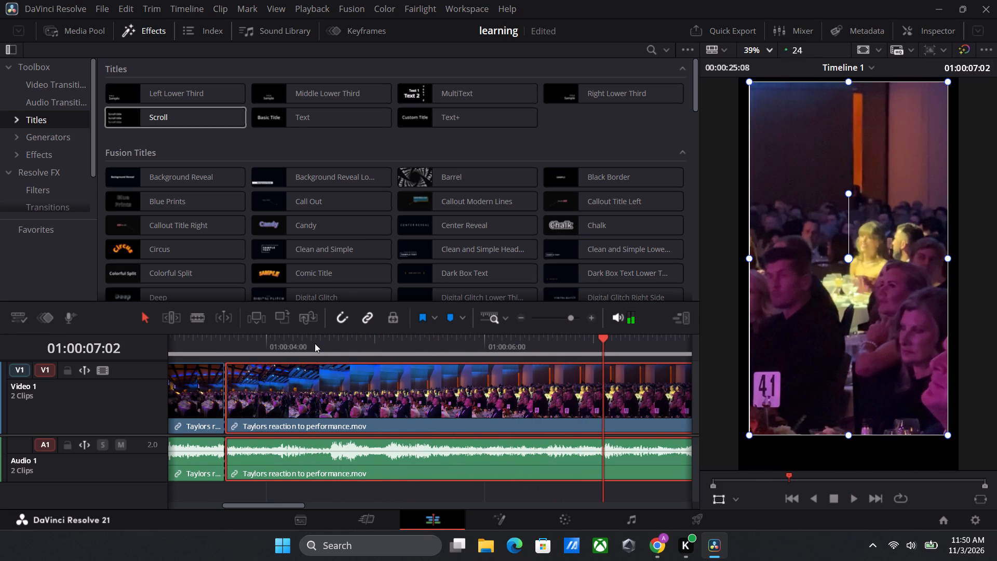
pyautogui.click(439, 348)
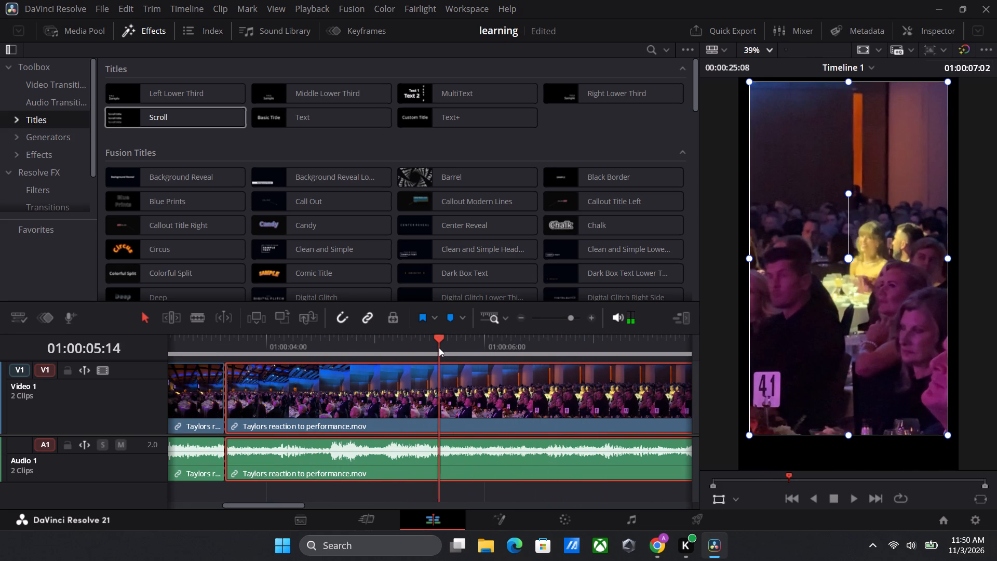
pyautogui.click(328, 340)
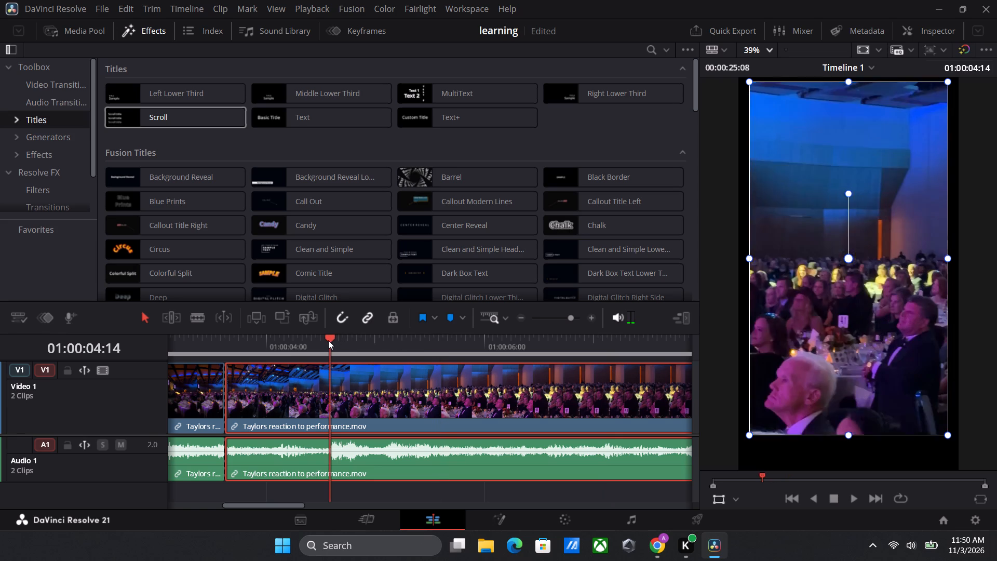
pyautogui.press('space')
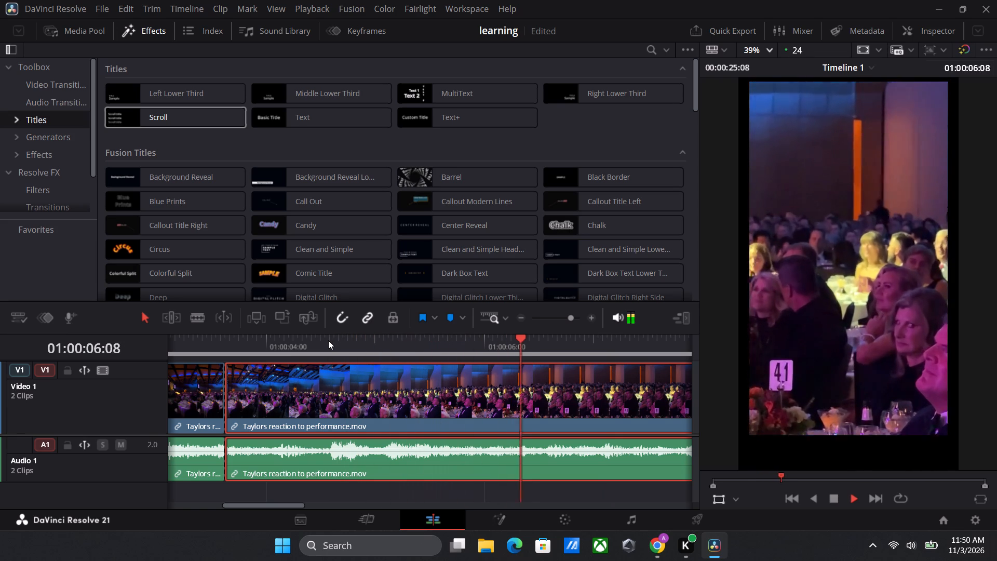
pyautogui.press('space')
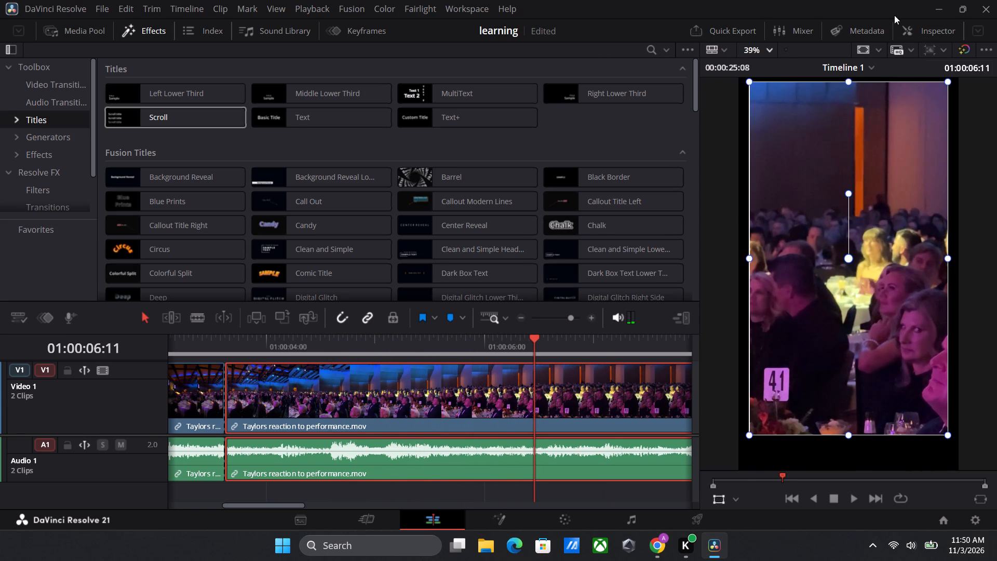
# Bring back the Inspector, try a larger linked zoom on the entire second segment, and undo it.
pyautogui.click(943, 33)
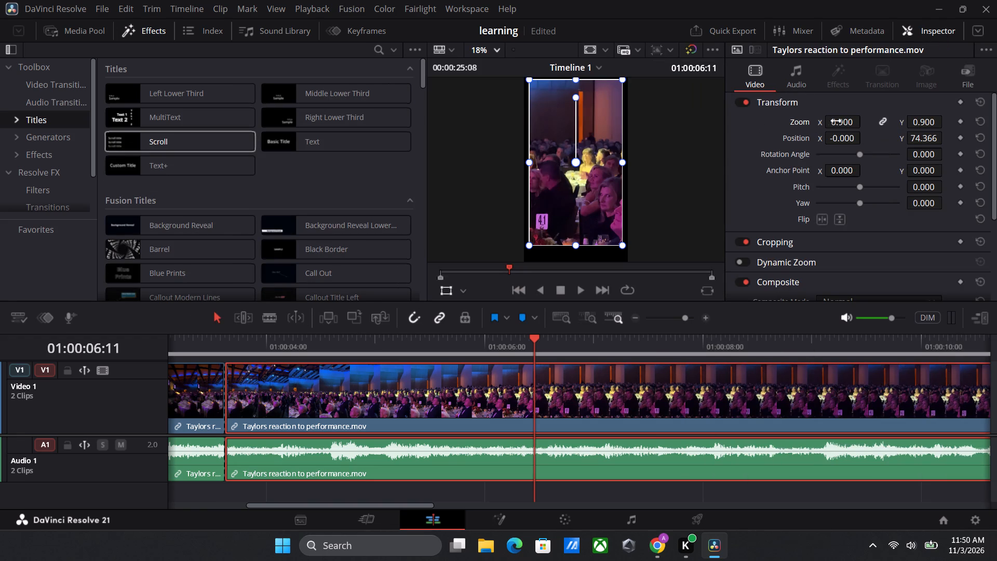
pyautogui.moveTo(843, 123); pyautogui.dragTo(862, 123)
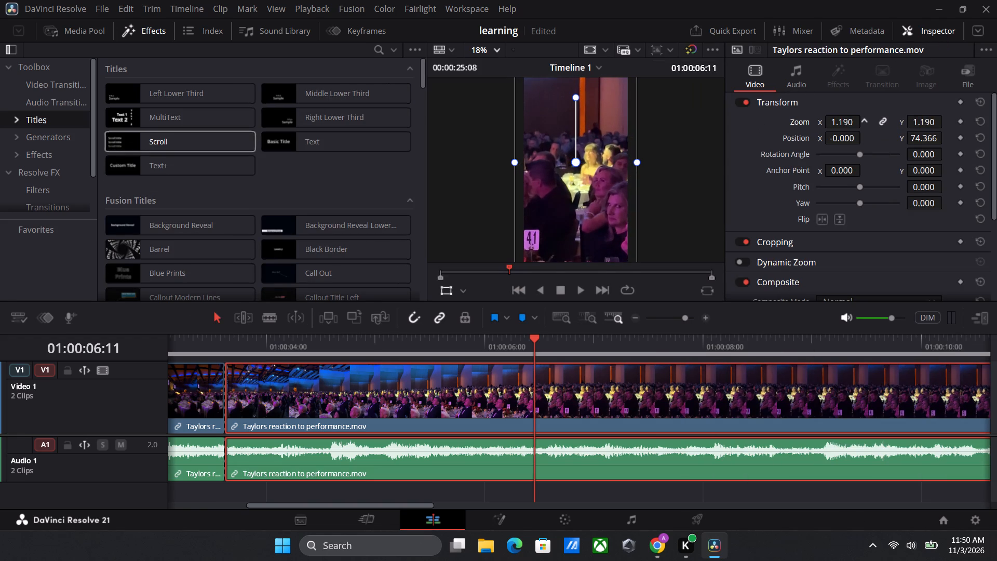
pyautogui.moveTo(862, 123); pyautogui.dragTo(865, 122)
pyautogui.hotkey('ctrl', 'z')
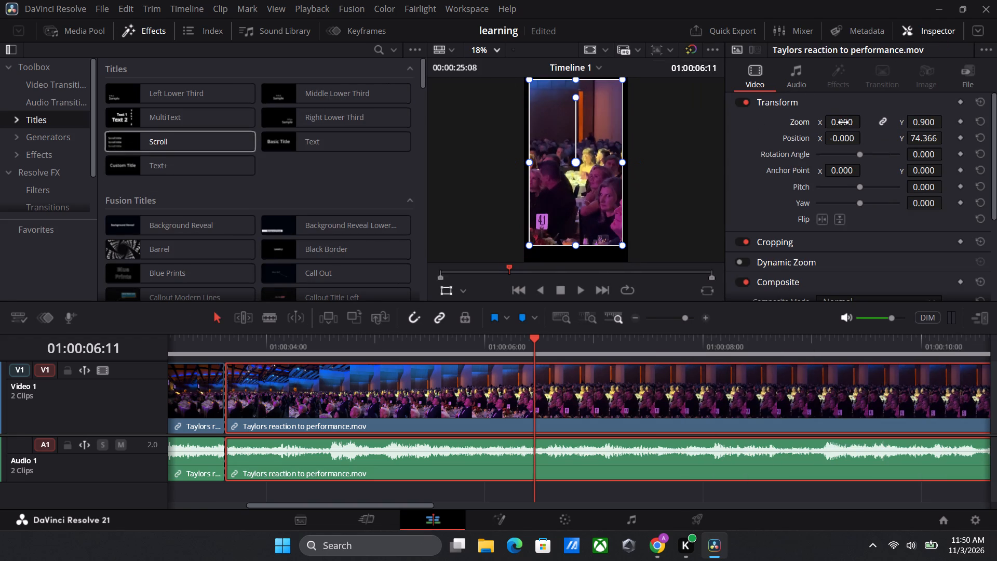
# Split the second segment's video and audio at 01:00:06:11.
pyautogui.hotkey('ctrl', 'b')
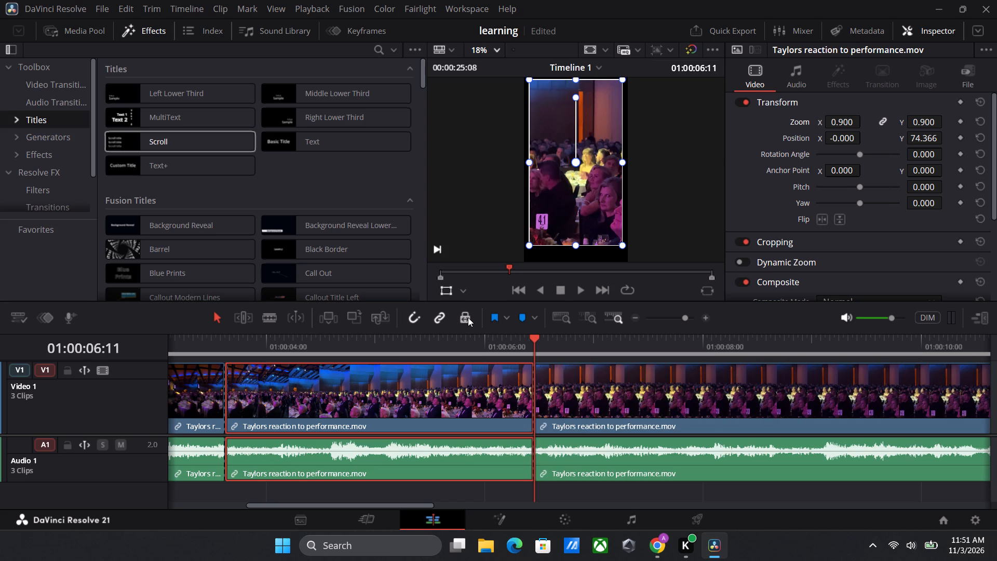
# Reframe the third segment with a linked zoom of 1.130 and a vertical position of -124.800, keeping it horizontally centred.
pyautogui.click(610, 396)
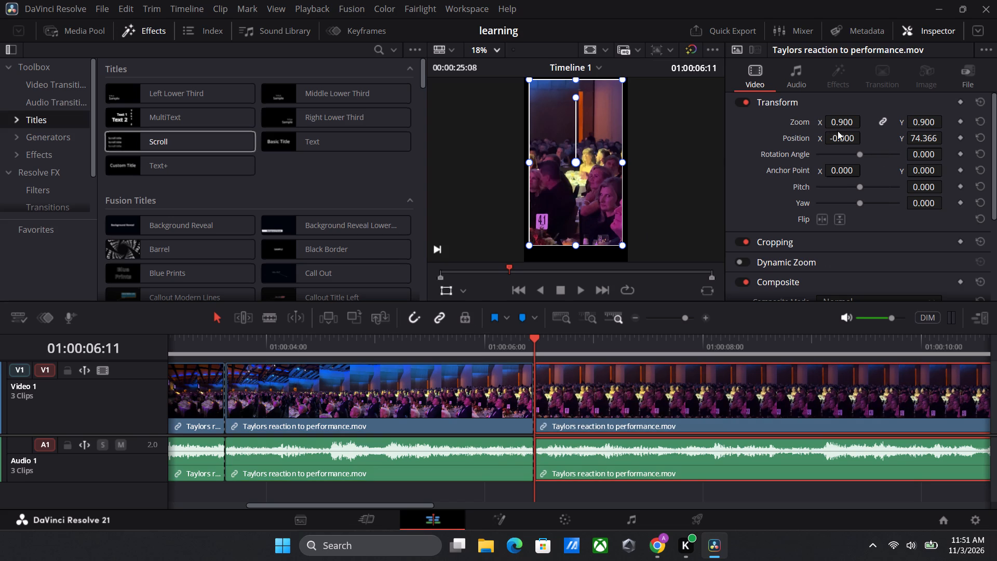
pyautogui.moveTo(840, 124); pyautogui.dragTo(855, 129)
pyautogui.moveTo(614, 164); pyautogui.dragTo(609, 179)
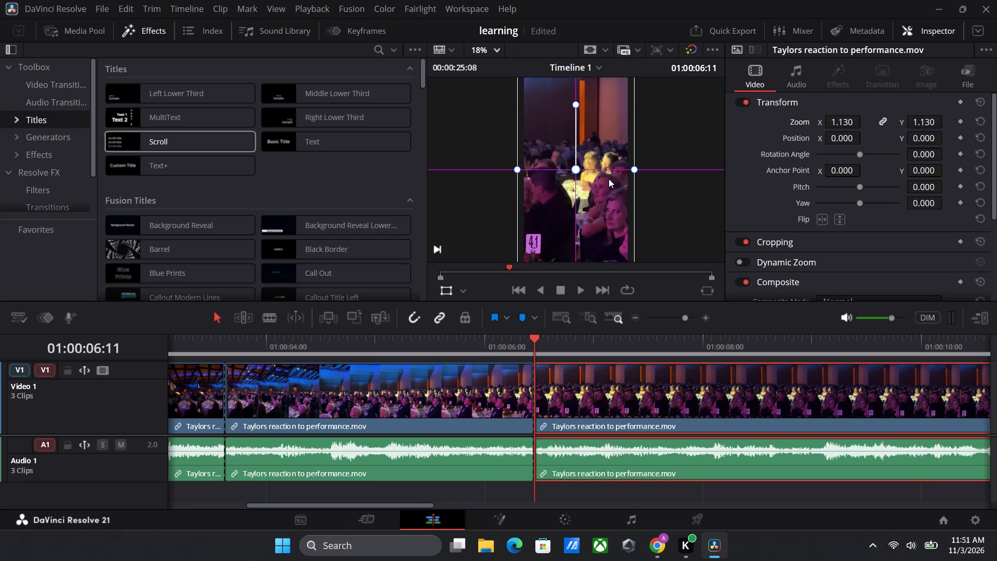
pyautogui.moveTo(609, 179); pyautogui.dragTo(614, 179)
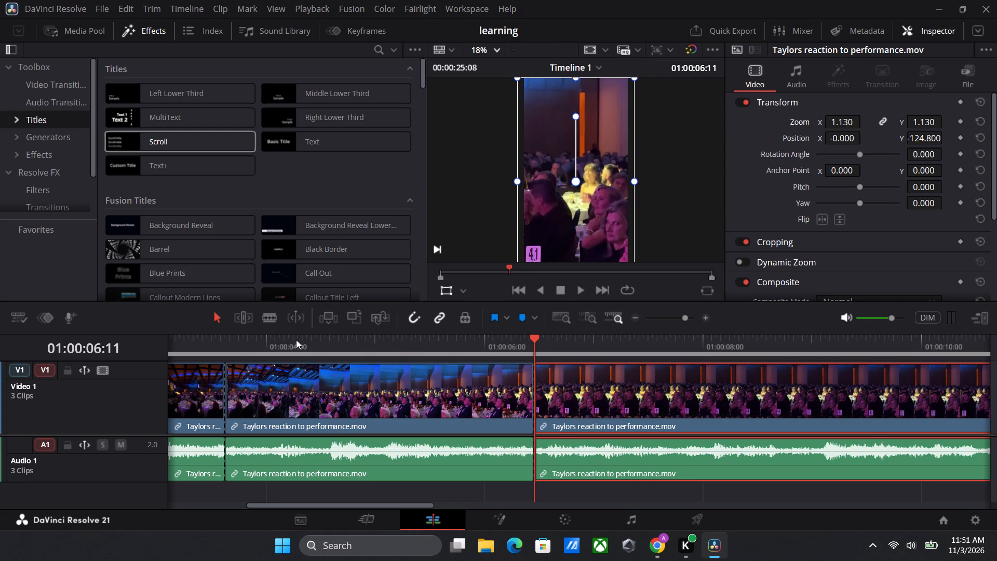
# Hide the Inspector and play the timeline from the beginning to the end to review the reframed segments.
pyautogui.moveTo(294, 338); pyautogui.dragTo(0, 343)
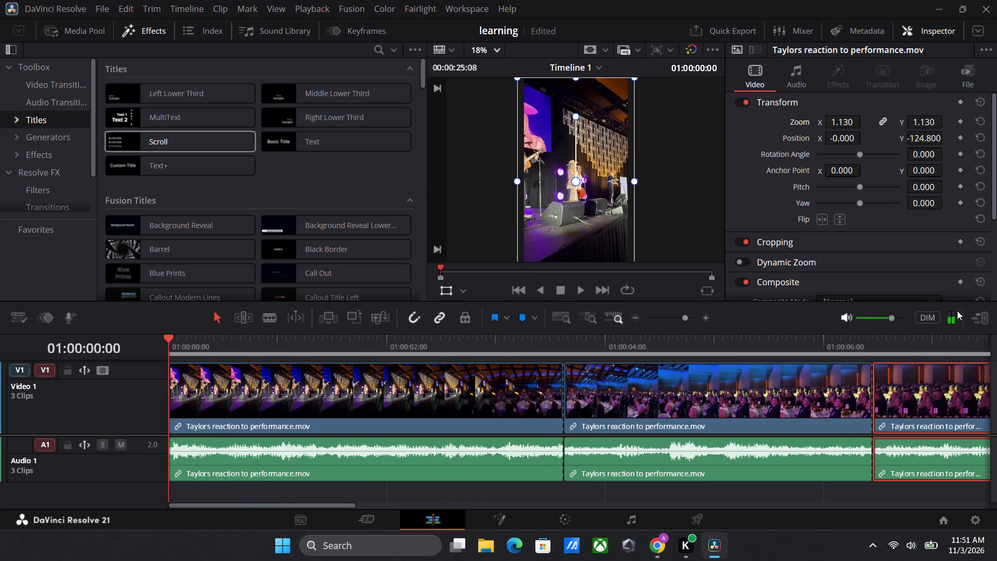
pyautogui.click(975, 320)
pyautogui.press('space')
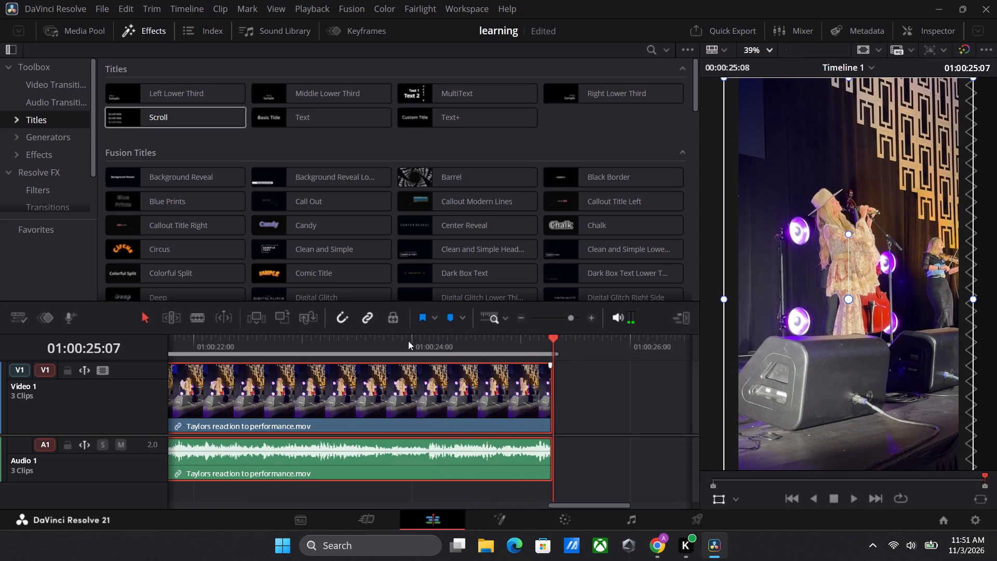
# Turn off timeline snapping and scrub the playhead back to 01:00:00:07, near the start.
pyautogui.moveTo(311, 347); pyautogui.dragTo(198, 322)
pyautogui.press('n')
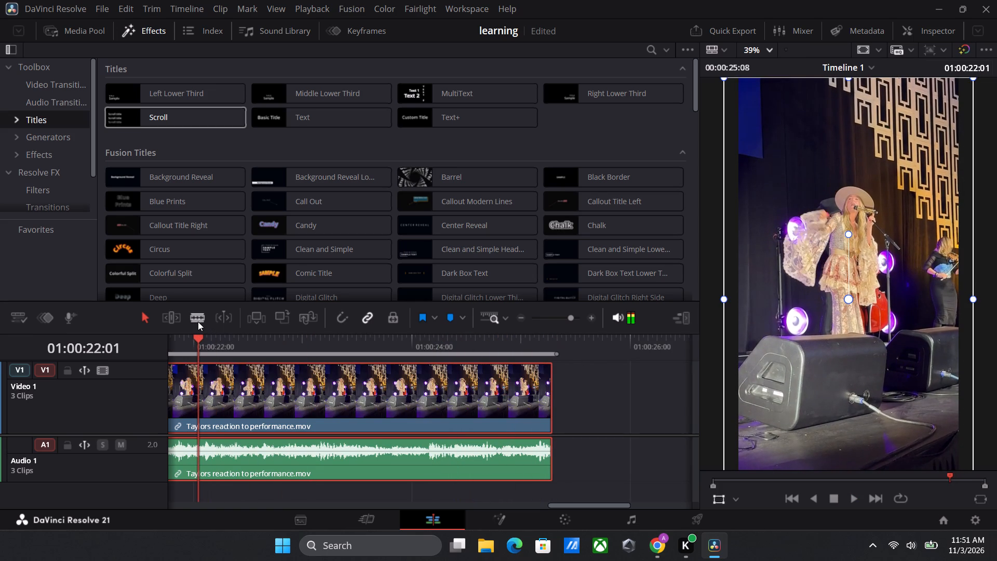
pyautogui.moveTo(298, 344); pyautogui.dragTo(166, 350)
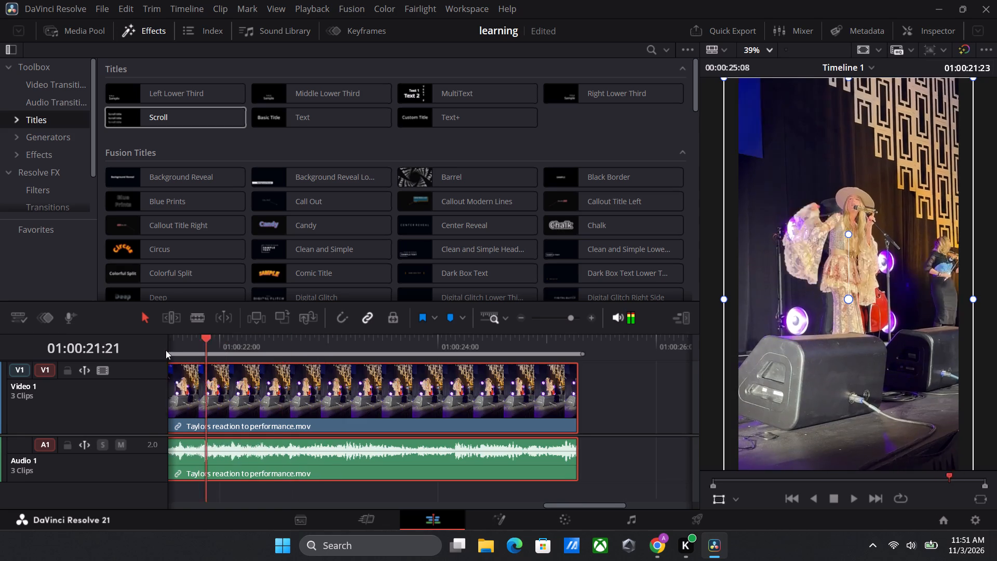
pyautogui.moveTo(166, 350); pyautogui.dragTo(138, 355)
pyautogui.moveTo(312, 343); pyautogui.dragTo(204, 344)
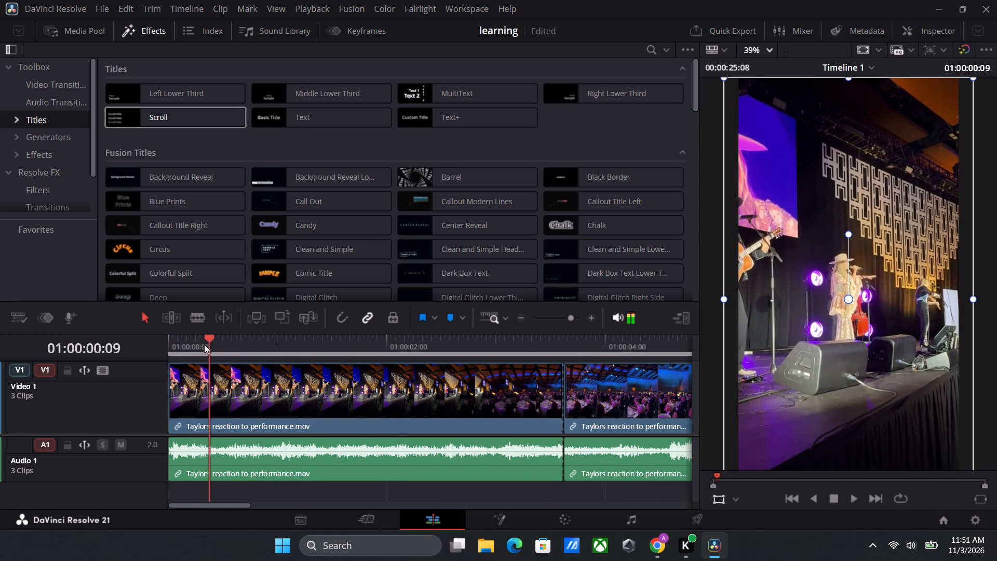
pyautogui.moveTo(204, 344); pyautogui.dragTo(201, 345)
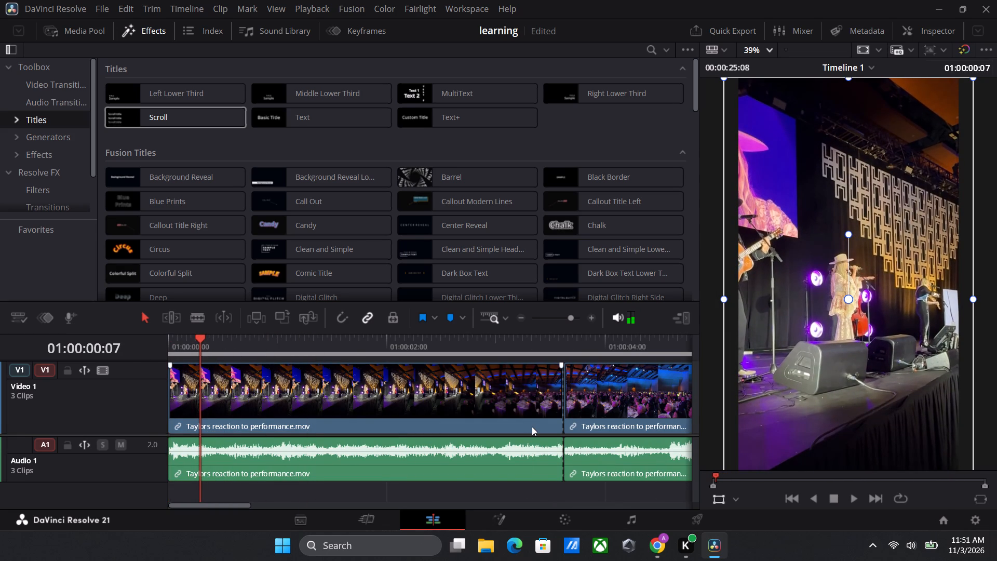
# Play on from about 15 seconds to the singer's stage shot and split the third segment's video and audio at 01:00:20:14.
pyautogui.keyDown('alt'); pyautogui.scroll(-4, 532, 426); pyautogui.keyUp('alt')
pyautogui.keyDown('alt'); pyautogui.scroll(1, 532, 426); pyautogui.keyUp('alt')
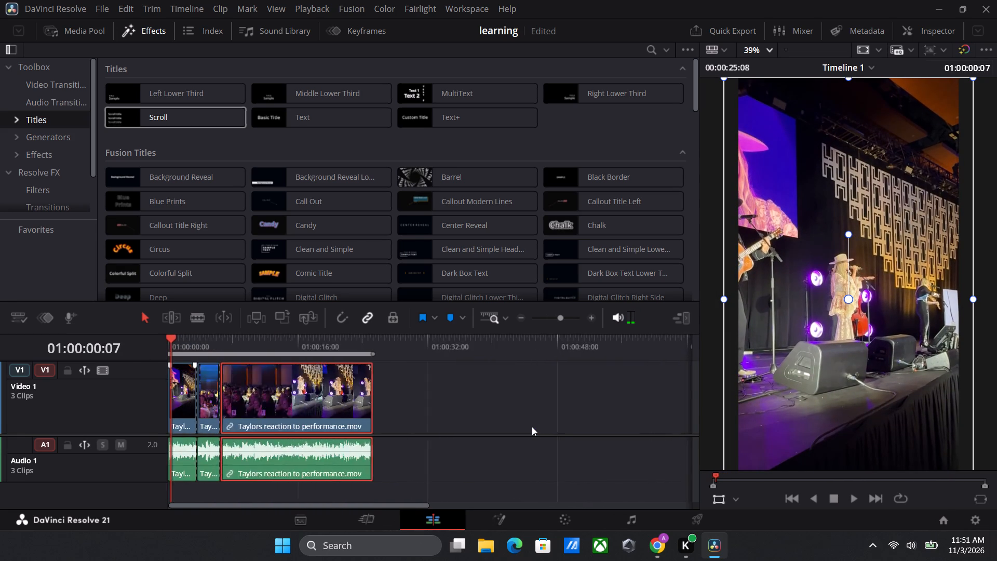
pyautogui.keyDown('alt'); pyautogui.scroll(1, 532, 426); pyautogui.keyUp('alt')
pyautogui.keyDown('alt'); pyautogui.scroll(-2, 532, 426); pyautogui.keyUp('alt')
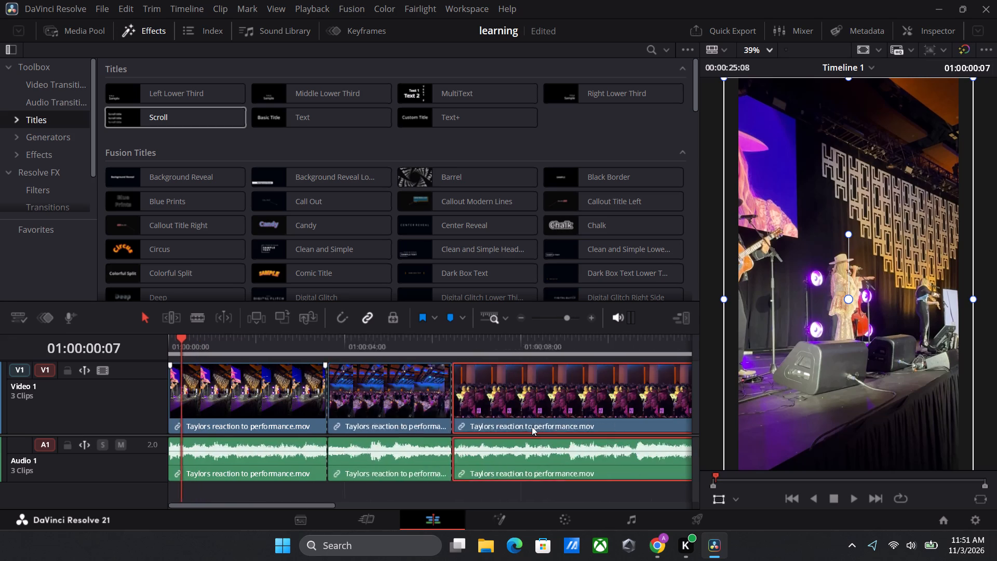
pyautogui.keyDown('alt'); pyautogui.scroll(-2, 532, 426); pyautogui.keyUp('alt')
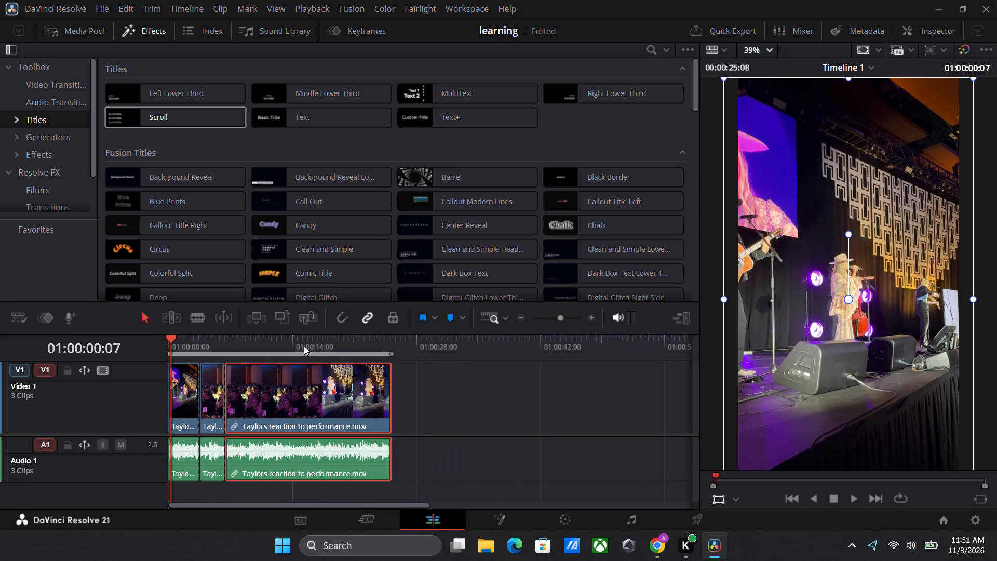
pyautogui.click(304, 346)
pyautogui.press('space')
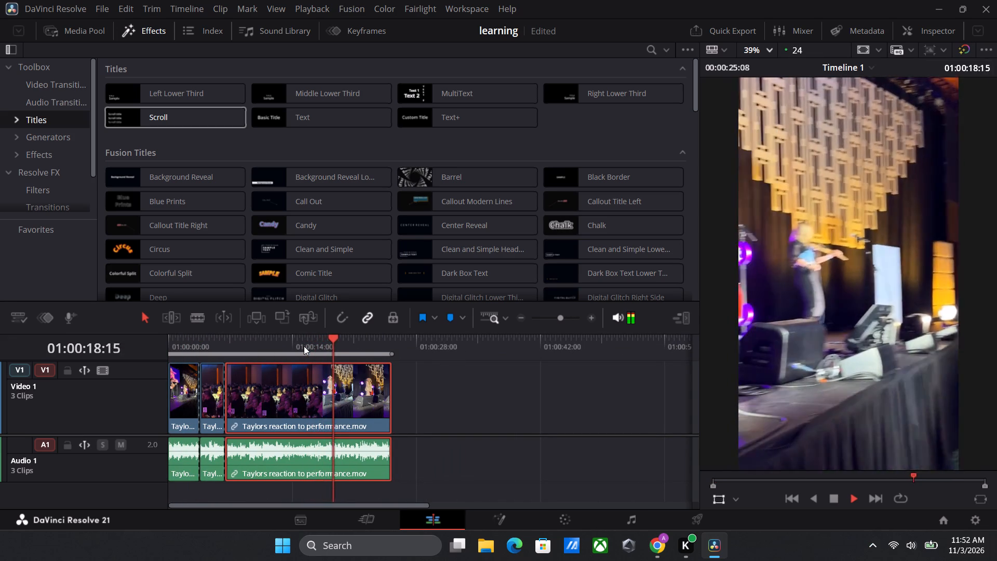
pyautogui.press('space')
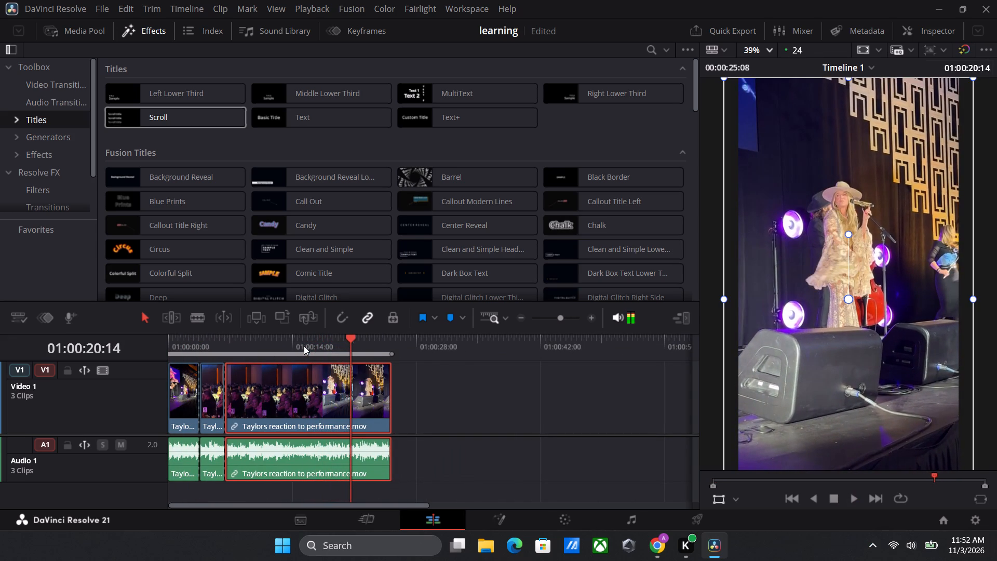
pyautogui.hotkey('ctrl', 'b')
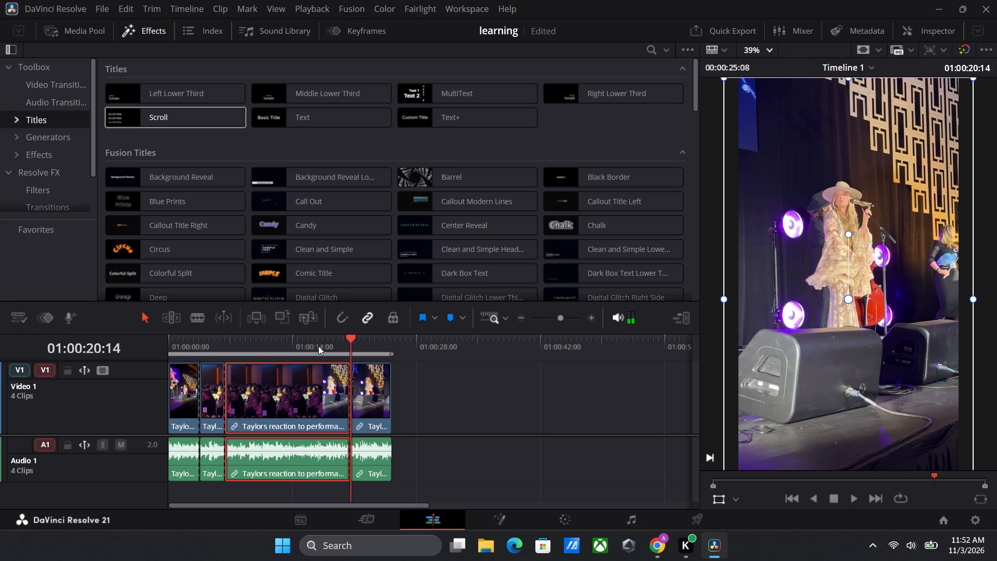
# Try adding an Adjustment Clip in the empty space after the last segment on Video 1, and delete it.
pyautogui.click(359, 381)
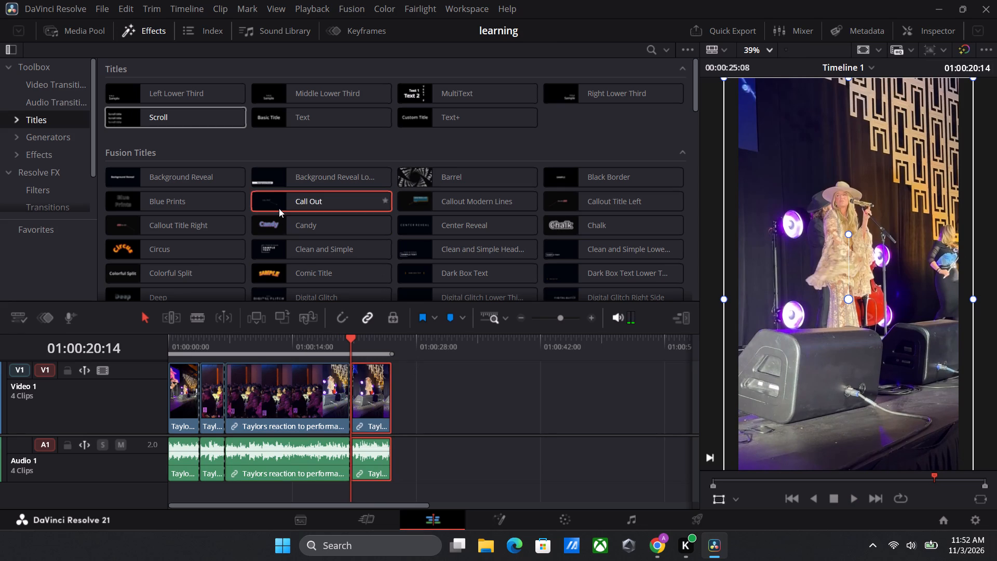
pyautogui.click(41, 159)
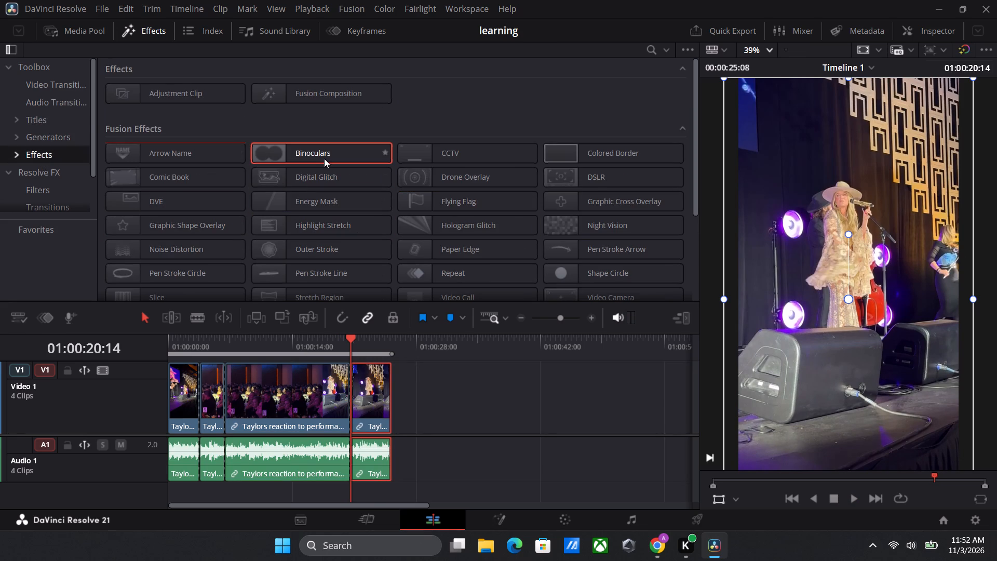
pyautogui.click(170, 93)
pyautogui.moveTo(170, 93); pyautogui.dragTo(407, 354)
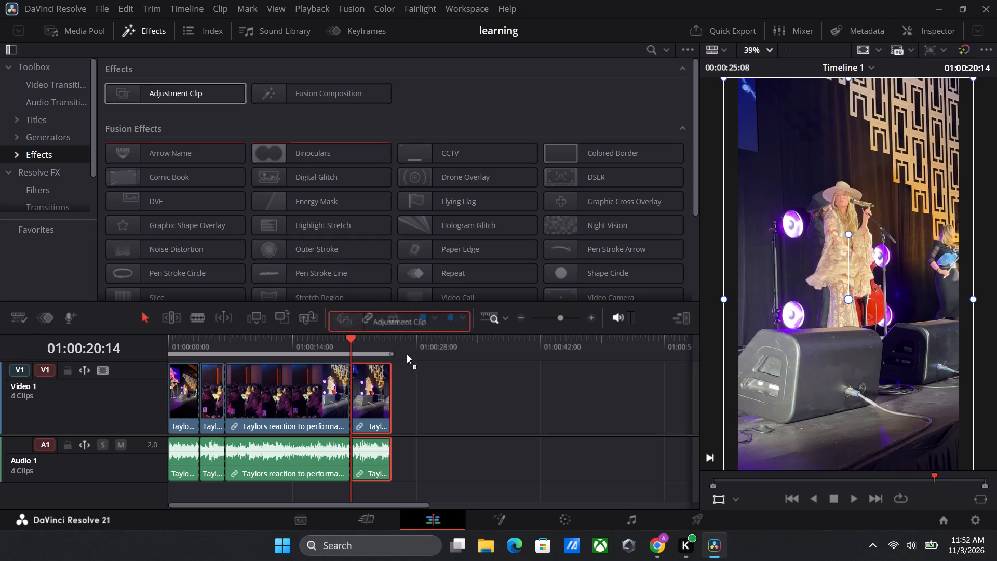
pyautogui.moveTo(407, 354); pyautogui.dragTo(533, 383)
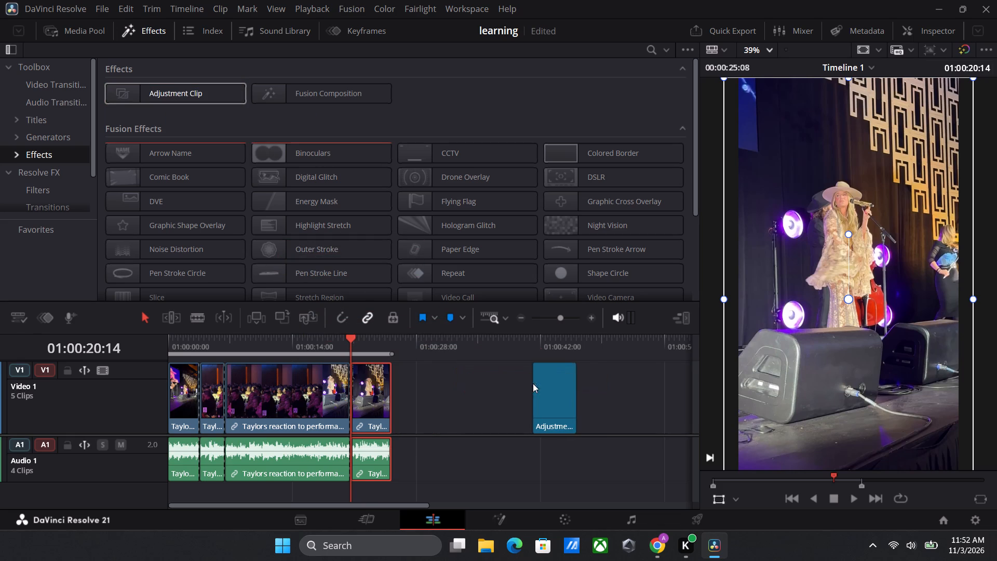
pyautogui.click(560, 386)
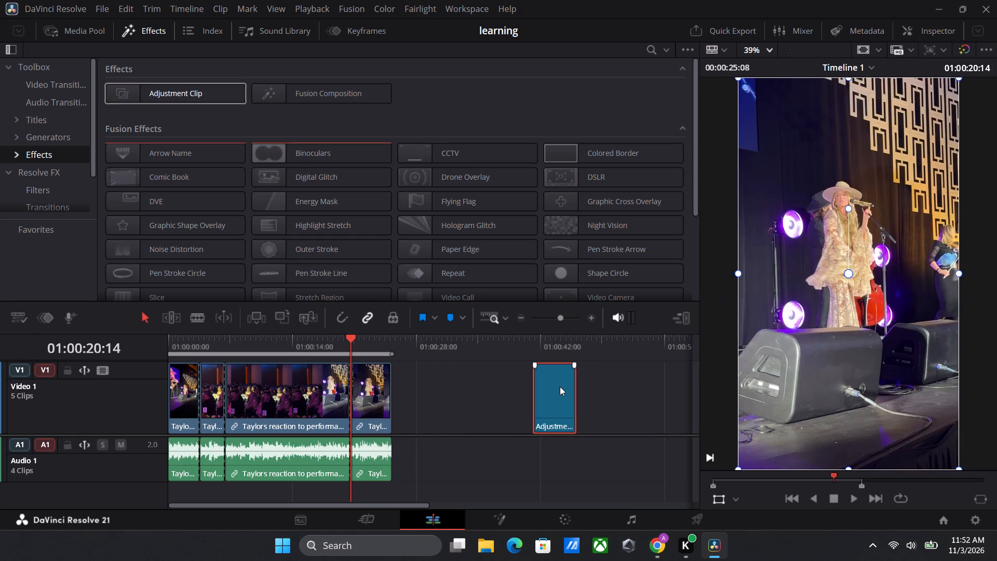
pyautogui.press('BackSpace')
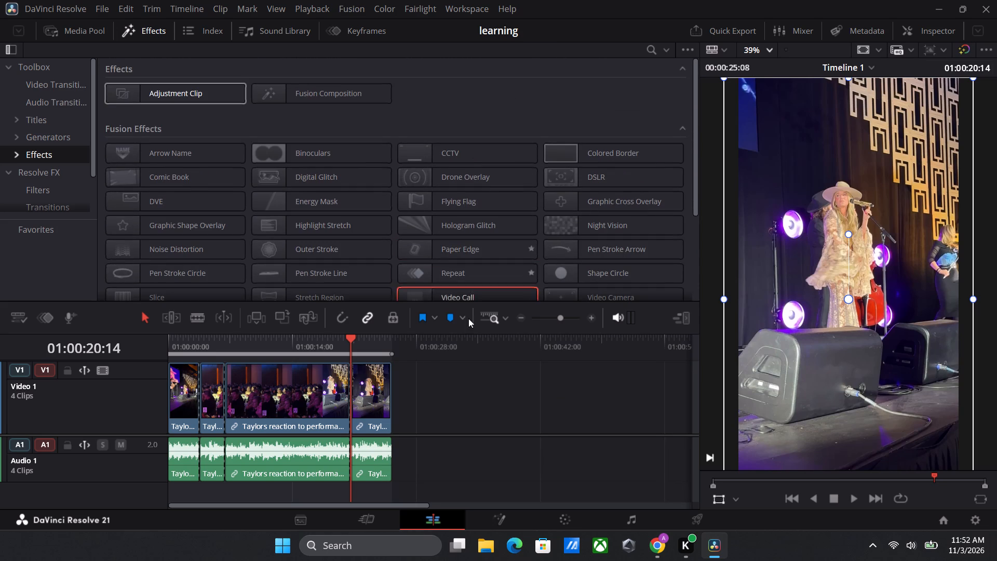
# Reframe the last segment on the singer with a linked zoom of 1.660 and position X 47.324, Y -374.941.
pyautogui.click(360, 385)
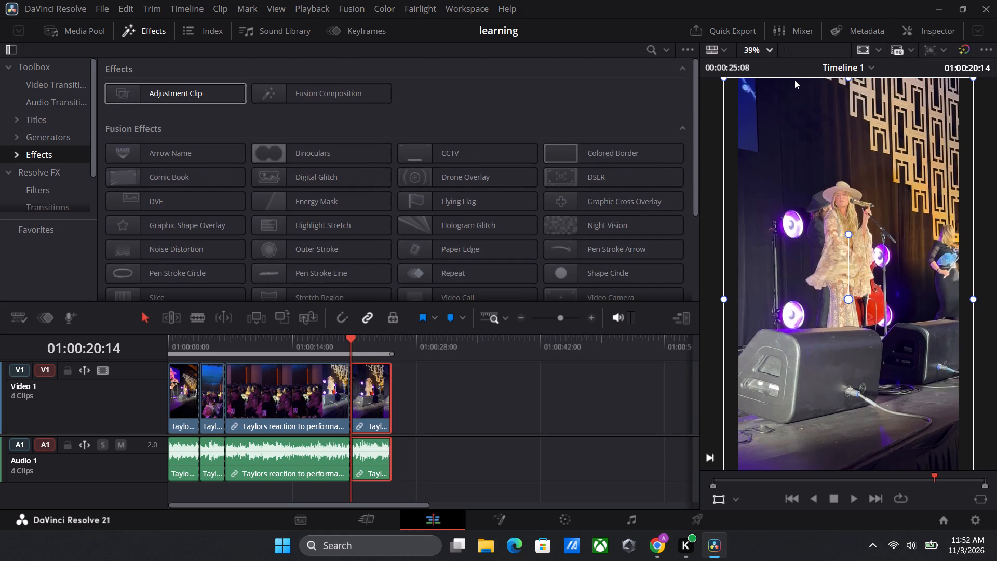
pyautogui.click(933, 29)
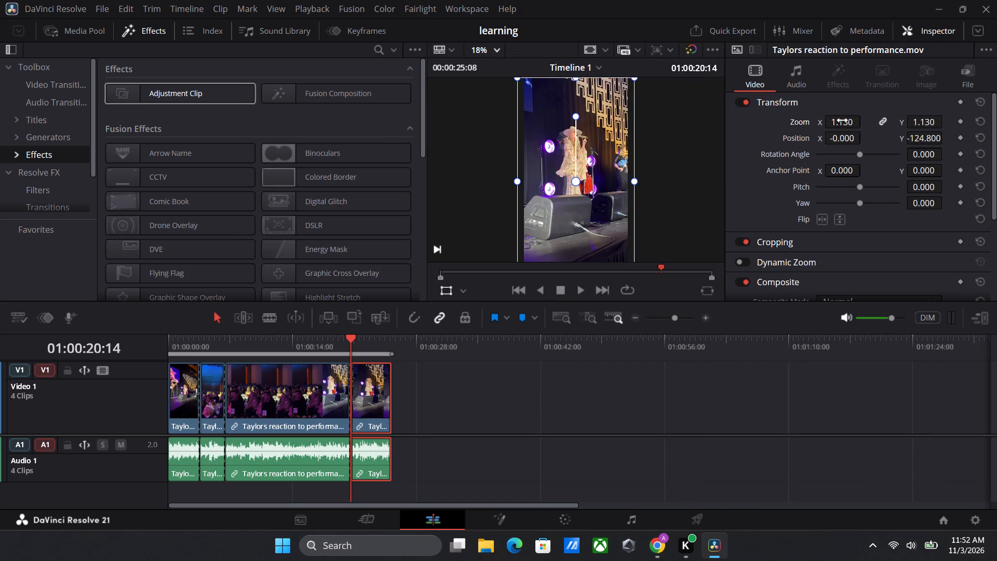
pyautogui.moveTo(843, 121); pyautogui.dragTo(877, 119)
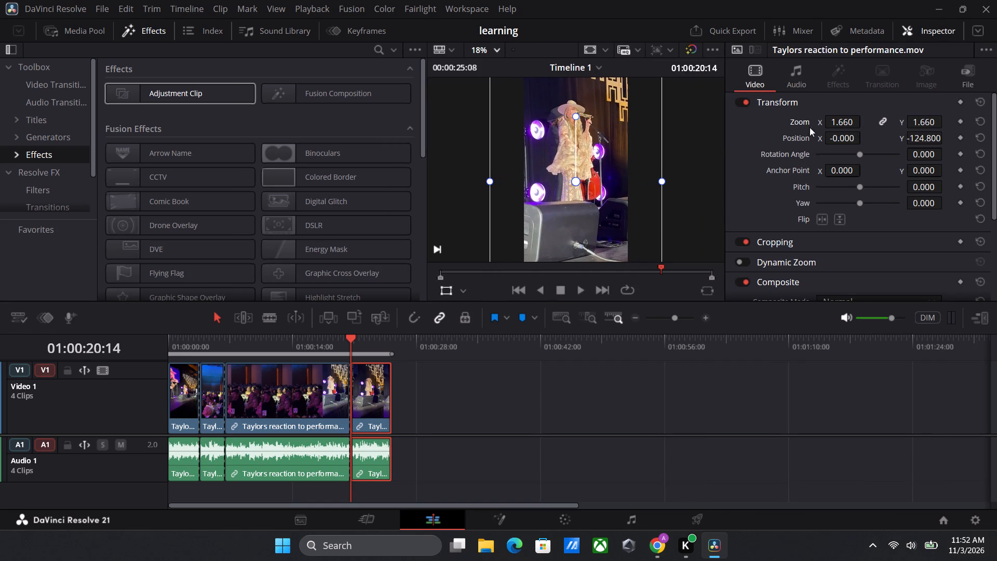
pyautogui.moveTo(609, 149); pyautogui.dragTo(613, 174)
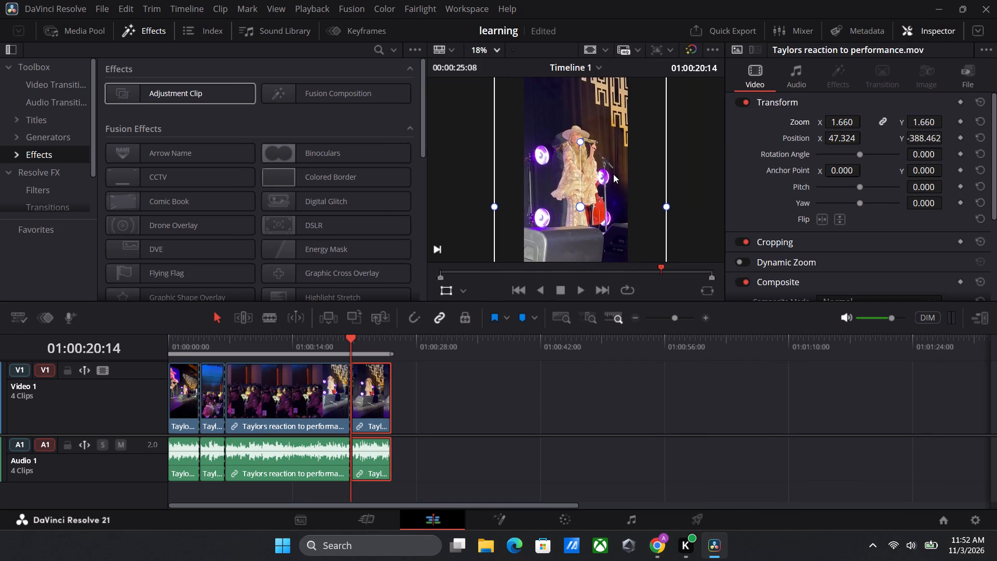
pyautogui.moveTo(613, 174); pyautogui.dragTo(613, 173)
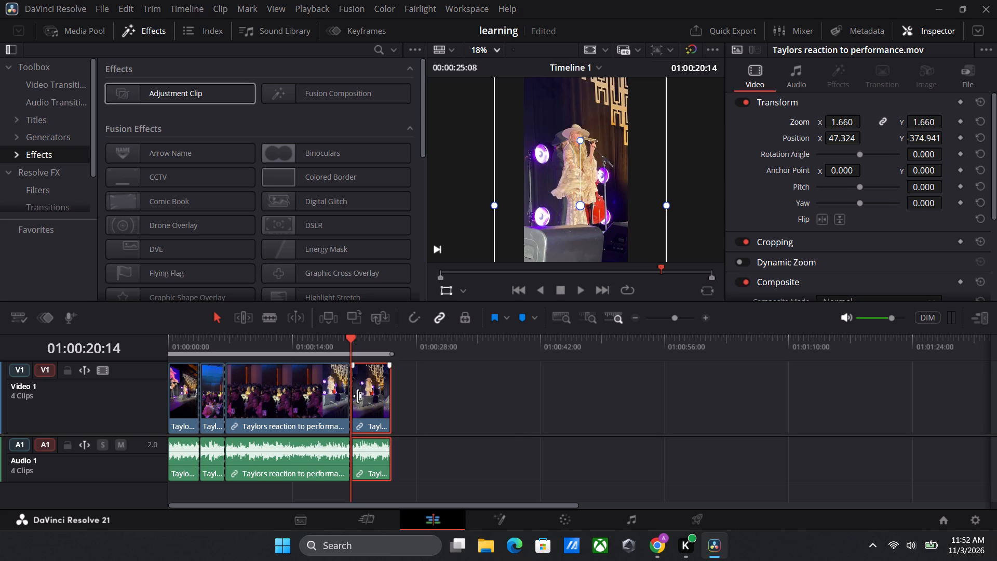
# Hide the Inspector and play from 01:00:15:16 to the end to review the cut into the enlarged singer shot.
pyautogui.click(307, 343)
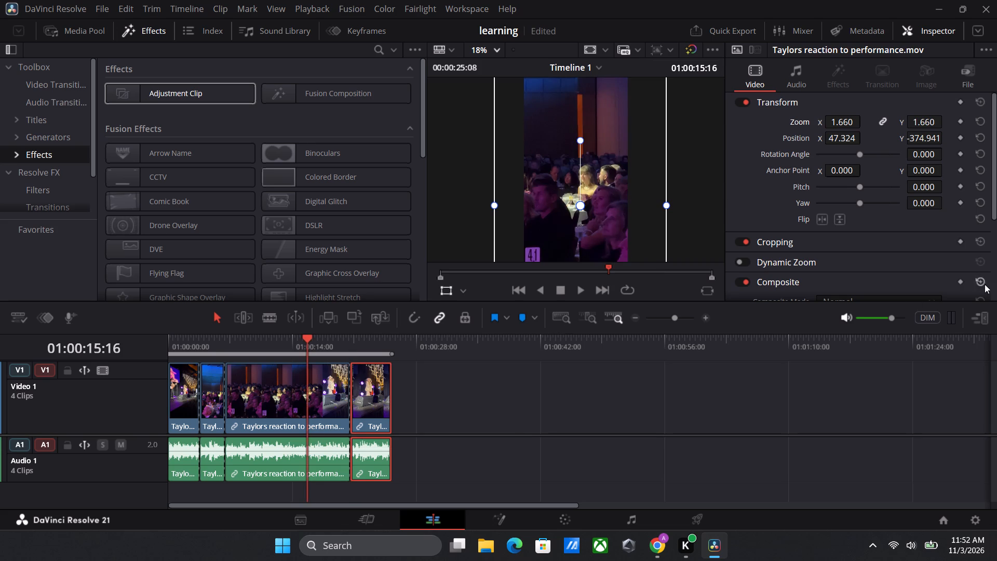
pyautogui.click(983, 313)
pyautogui.press('space')
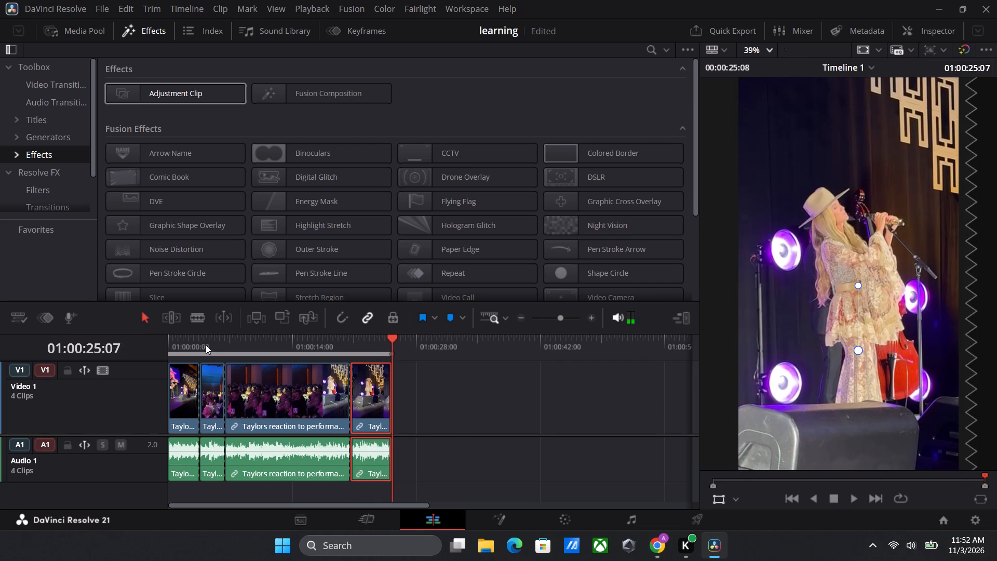
# Return the playhead to 01:00:00:00 and reduce the Video 1 track's height to free space above it.
pyautogui.moveTo(206, 345); pyautogui.dragTo(63, 355)
pyautogui.moveTo(152, 363); pyautogui.dragTo(152, 375)
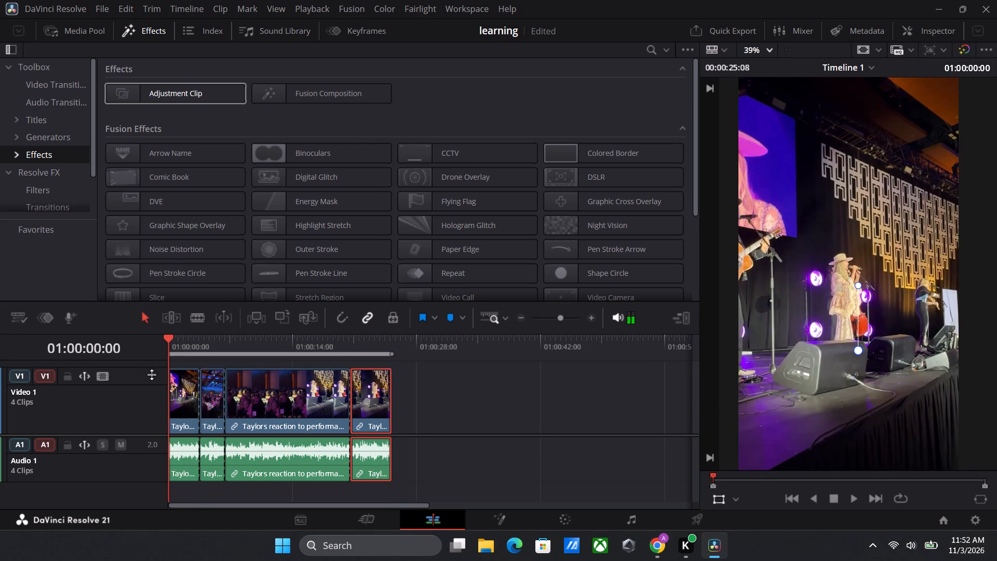
pyautogui.moveTo(152, 375); pyautogui.dragTo(156, 405)
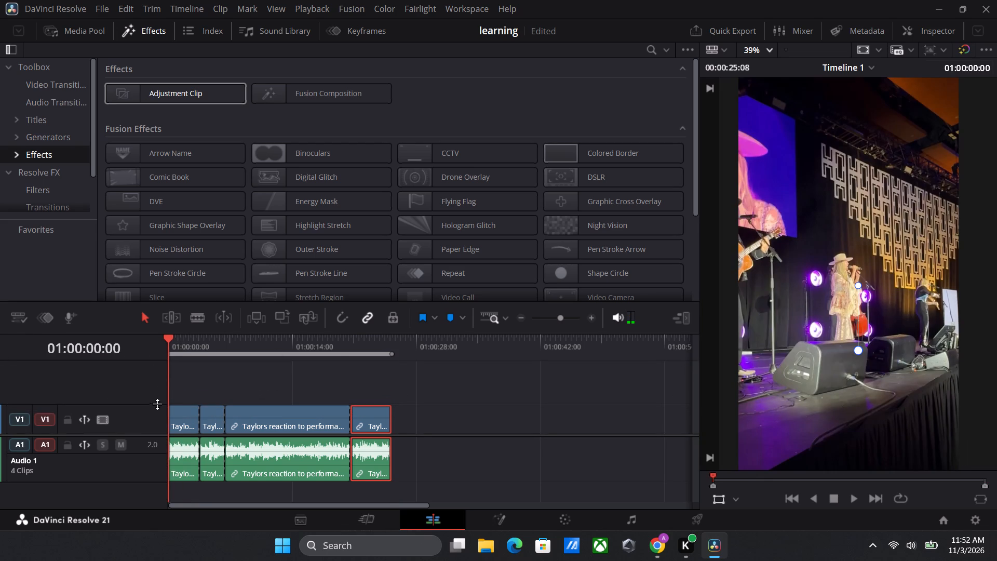
pyautogui.moveTo(233, 343); pyautogui.dragTo(125, 349)
# Show the Media Pool and hide the Effects library.
pyautogui.click(149, 31)
pyautogui.click(66, 28)
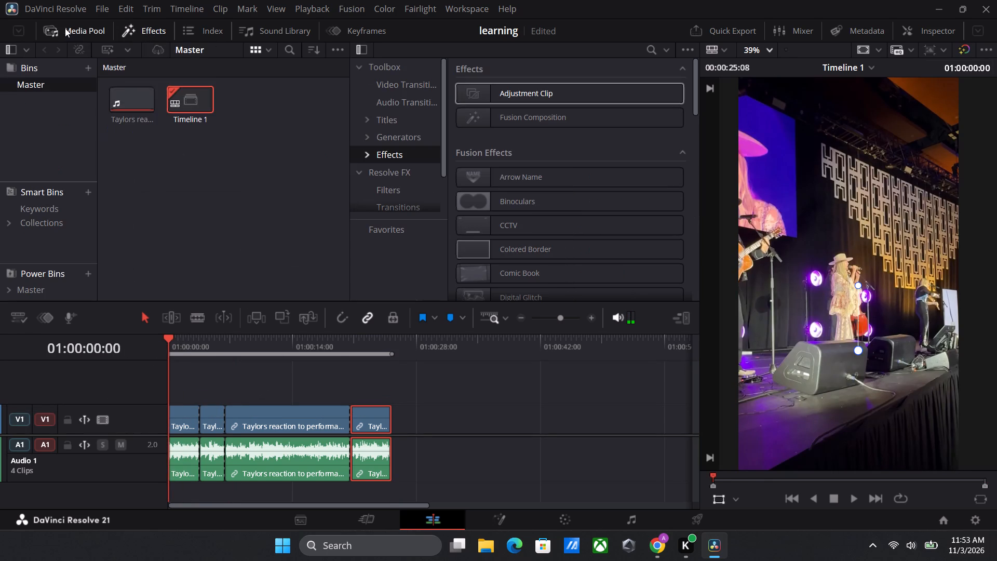
pyautogui.click(156, 30)
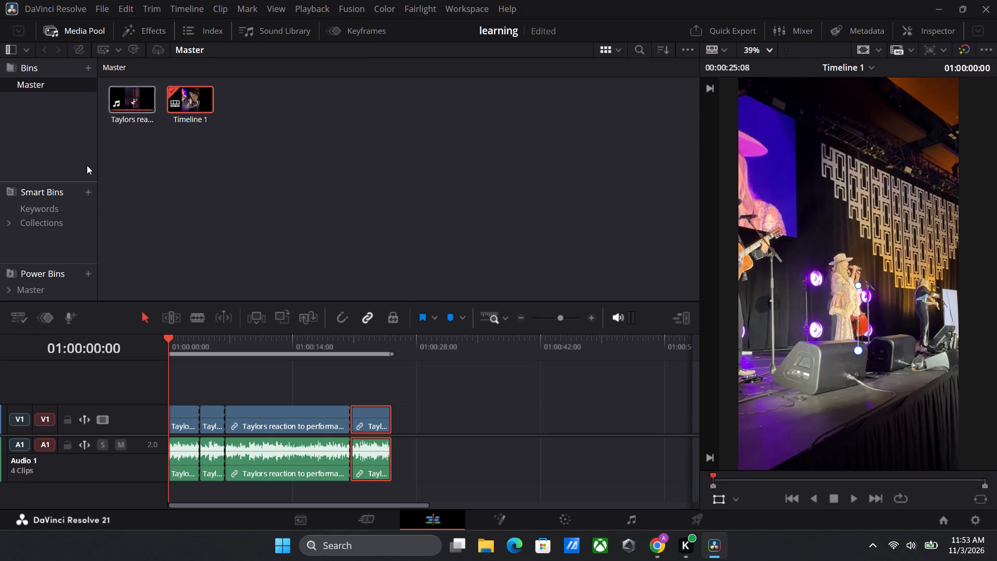
pyautogui.click(150, 30)
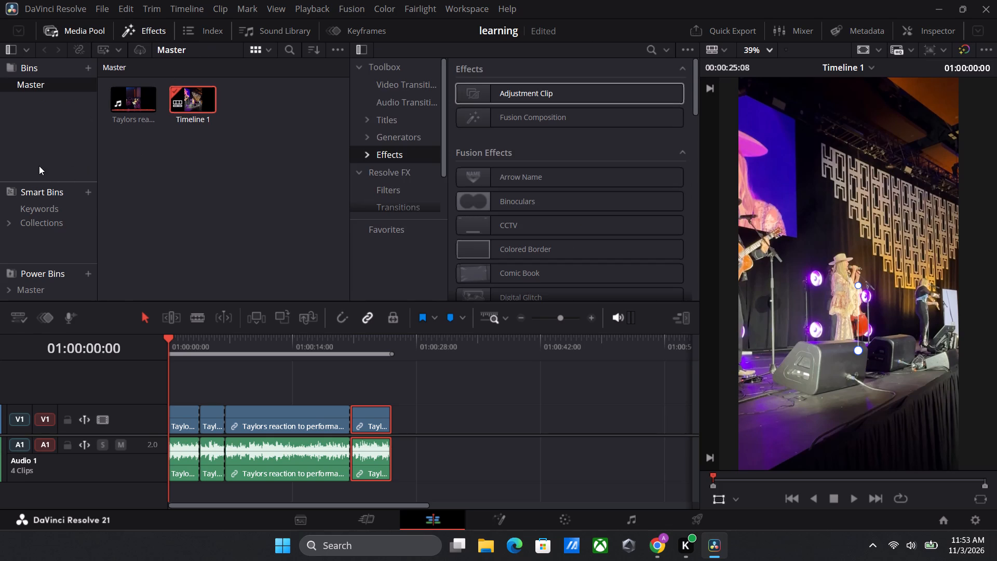
pyautogui.click(150, 29)
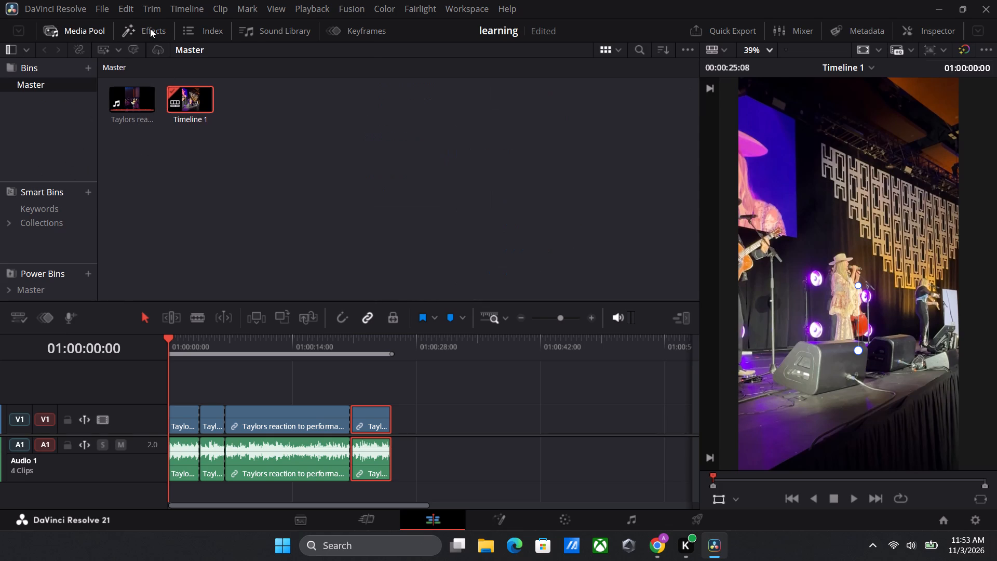
# Show the Effects library instead of the Media Pool and add a Text+ title at 01:00:00:00 on a new Video 2 track.
pyautogui.click(150, 29)
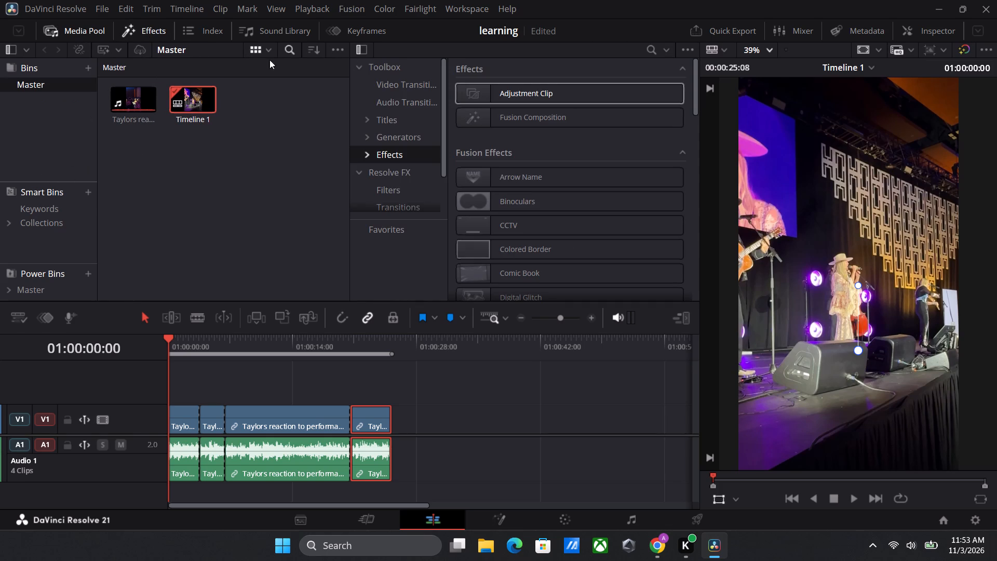
pyautogui.click(85, 29)
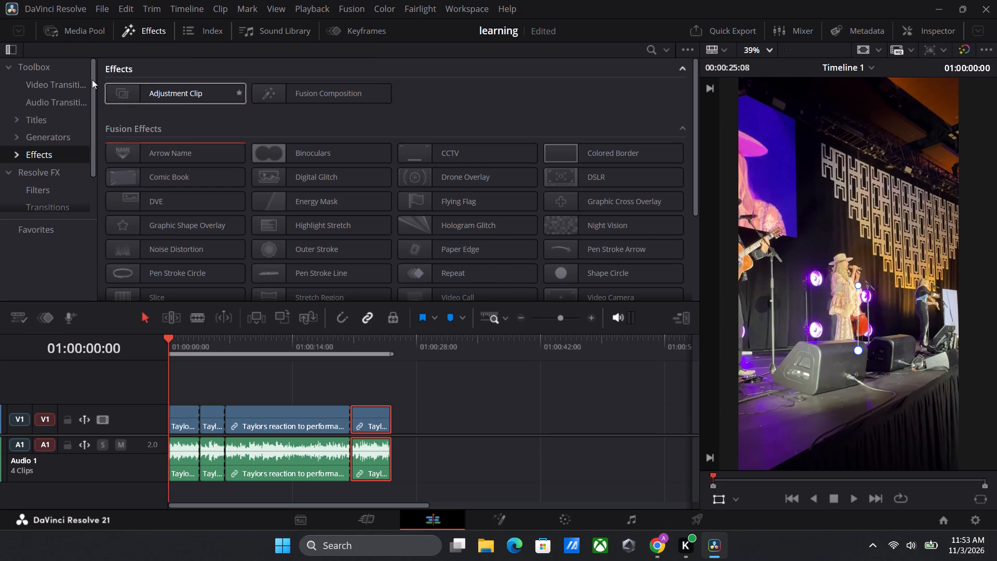
pyautogui.click(51, 79)
pyautogui.click(44, 117)
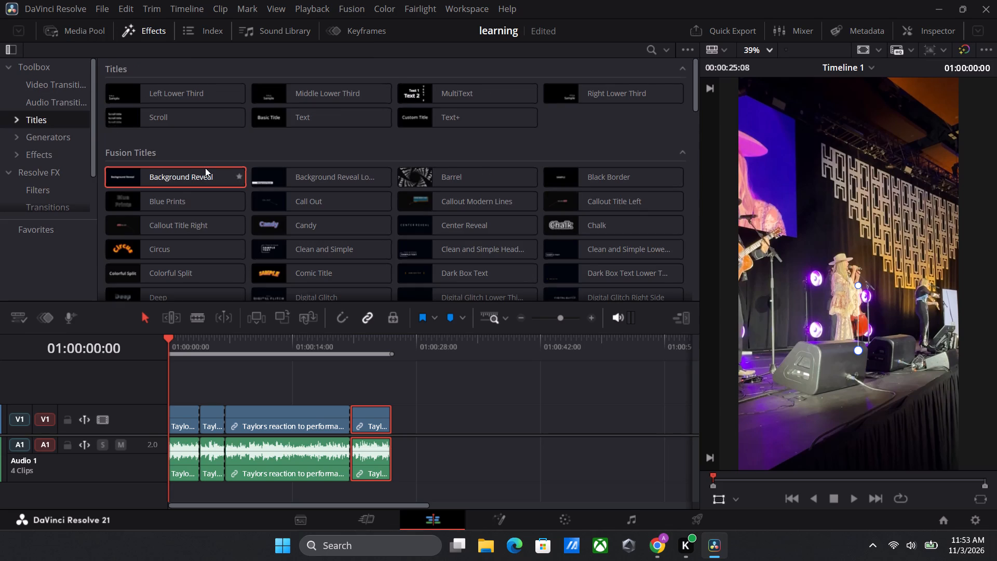
pyautogui.moveTo(454, 117); pyautogui.dragTo(199, 432)
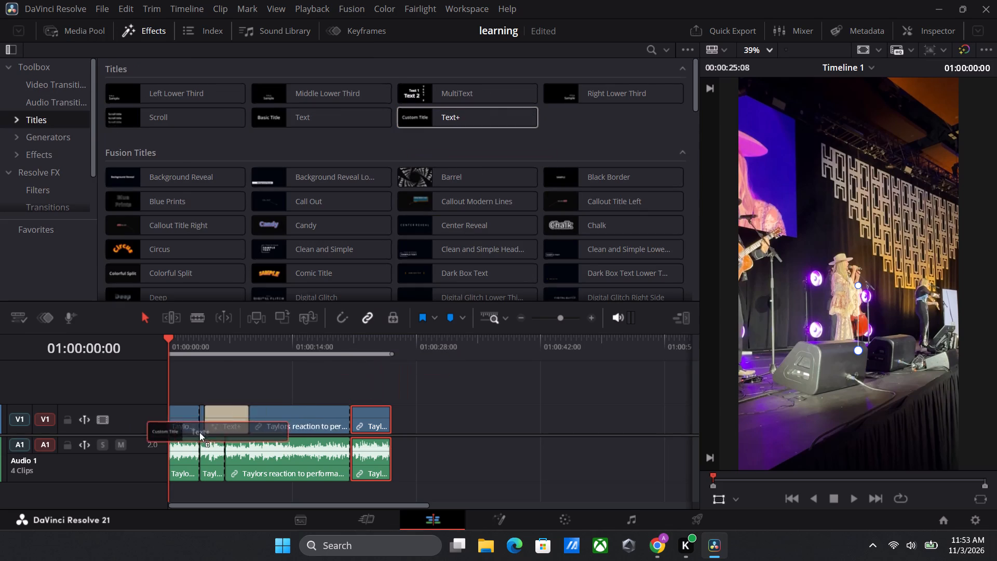
pyautogui.moveTo(199, 432); pyautogui.dragTo(158, 391)
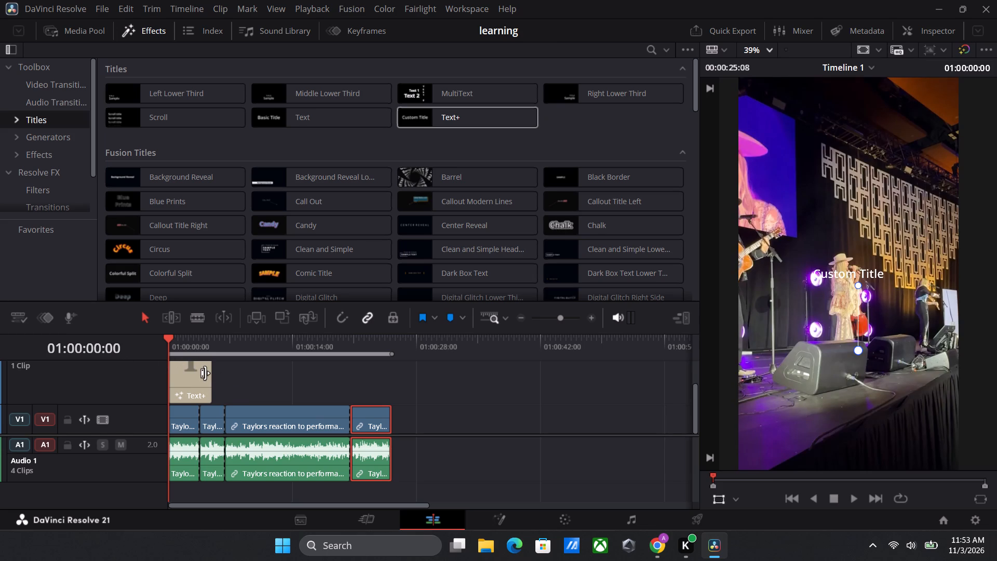
# Reduce the Video 2 track's height so the title and the footage tracks below fit in the timeline view.
pyautogui.scroll(1, 205, 373)
pyautogui.moveTo(155, 361); pyautogui.dragTo(155, 372)
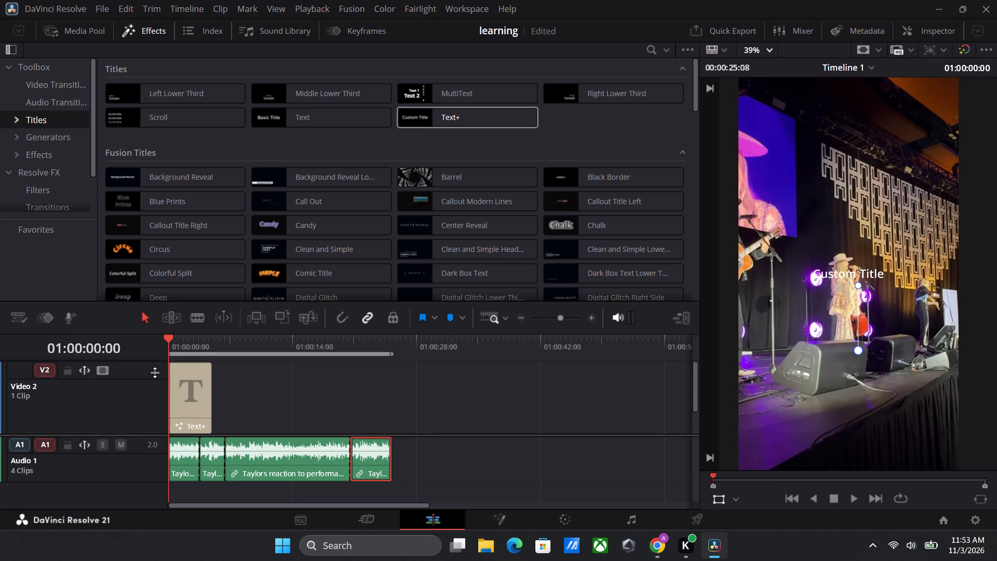
pyautogui.moveTo(155, 372); pyautogui.dragTo(154, 402)
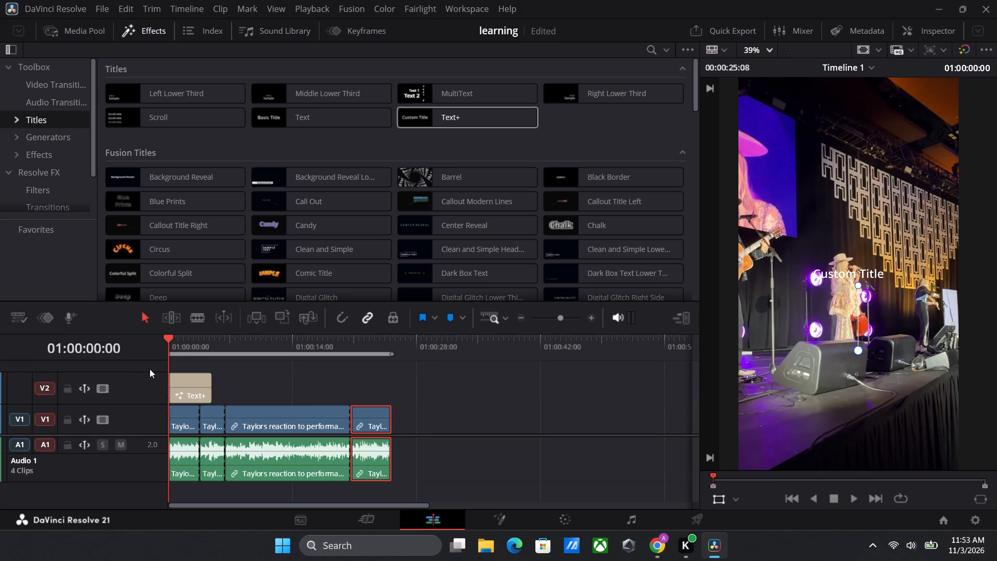
pyautogui.moveTo(151, 377); pyautogui.dragTo(154, 388)
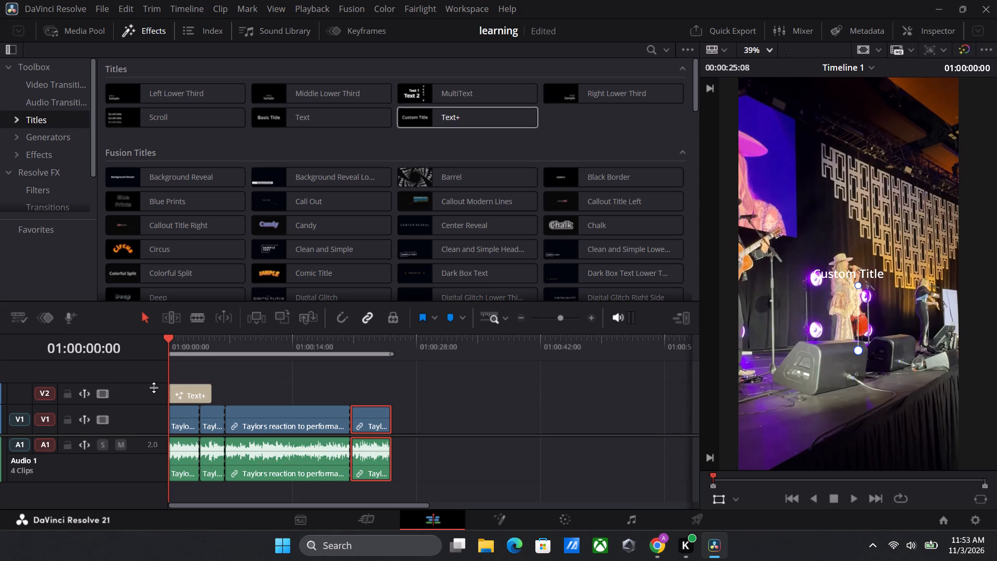
pyautogui.moveTo(154, 388); pyautogui.dragTo(154, 386)
# Extend the Text+ title with snapping turned on to the end of the last video segment, then scrub through it and return to 01:00:00:00.
pyautogui.click(211, 398)
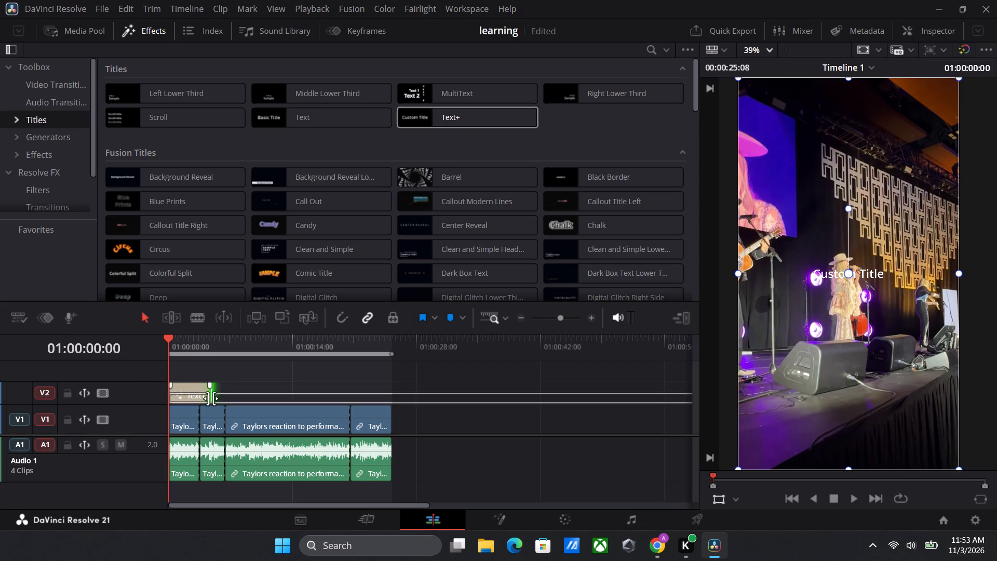
pyautogui.moveTo(208, 394); pyautogui.dragTo(388, 414)
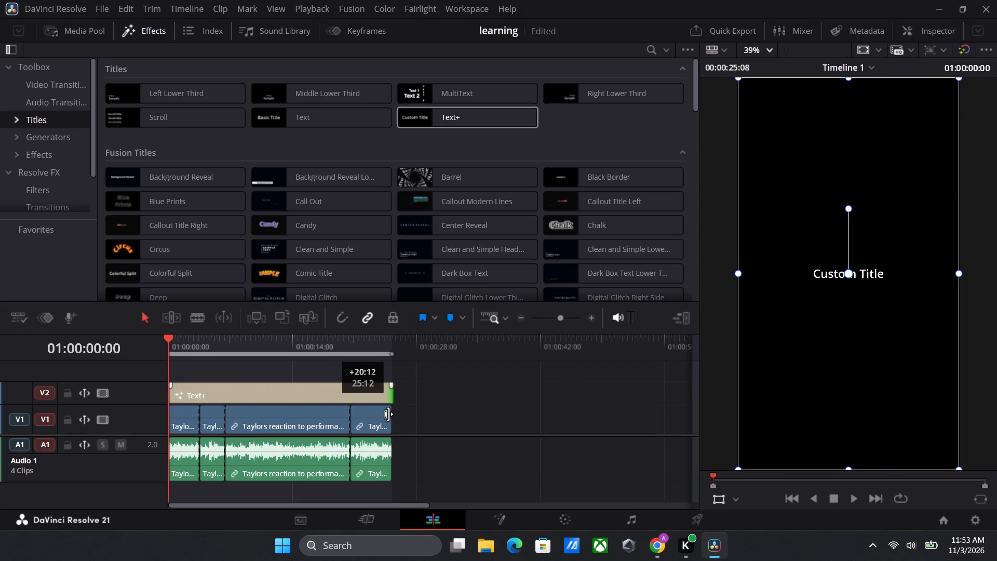
pyautogui.moveTo(388, 414); pyautogui.dragTo(390, 416)
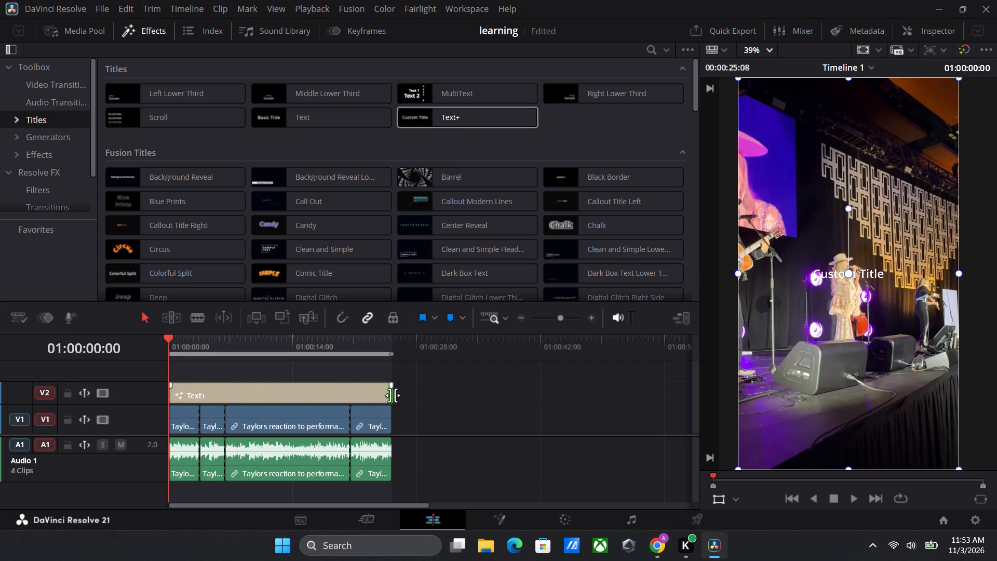
pyautogui.click(393, 395)
pyautogui.click(340, 310)
pyautogui.moveTo(393, 388); pyautogui.dragTo(411, 390)
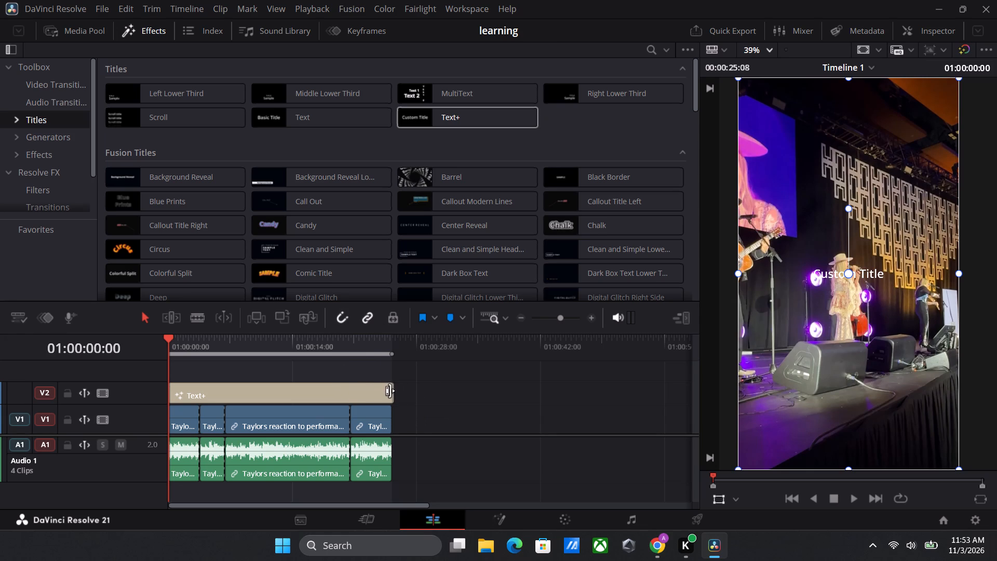
pyautogui.moveTo(390, 395); pyautogui.dragTo(395, 400)
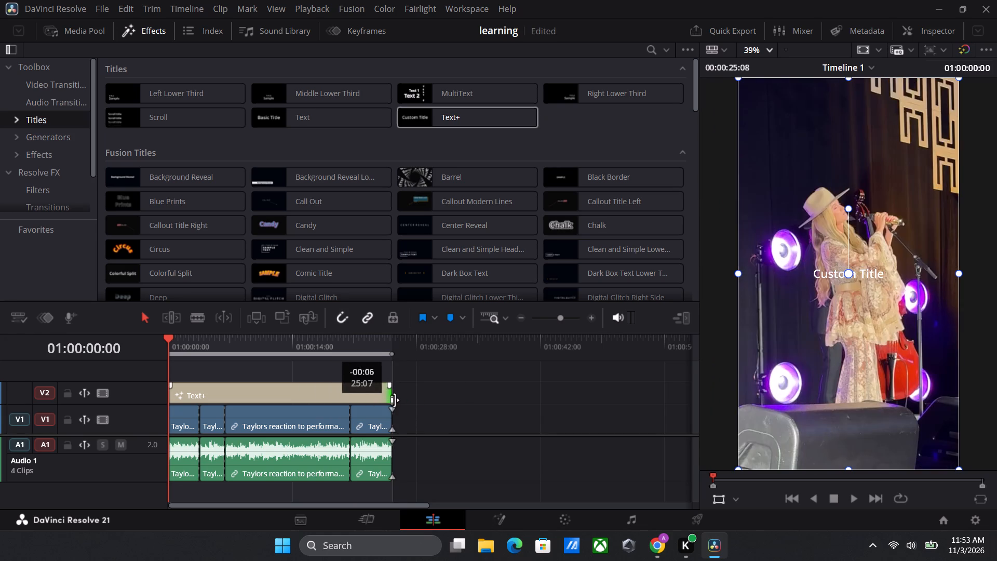
pyautogui.moveTo(395, 400); pyautogui.dragTo(395, 400)
pyautogui.click(438, 437)
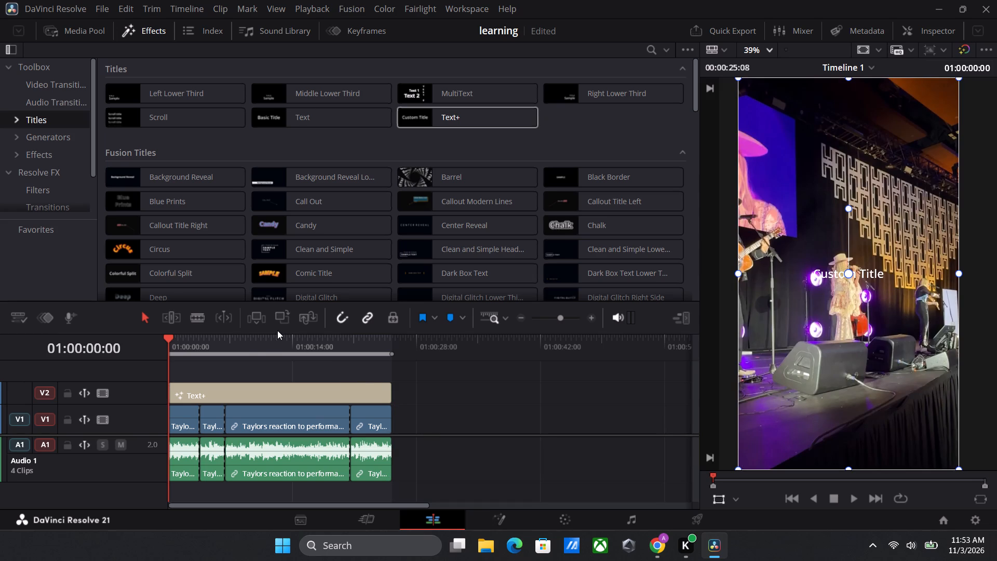
pyautogui.moveTo(263, 350); pyautogui.dragTo(386, 385)
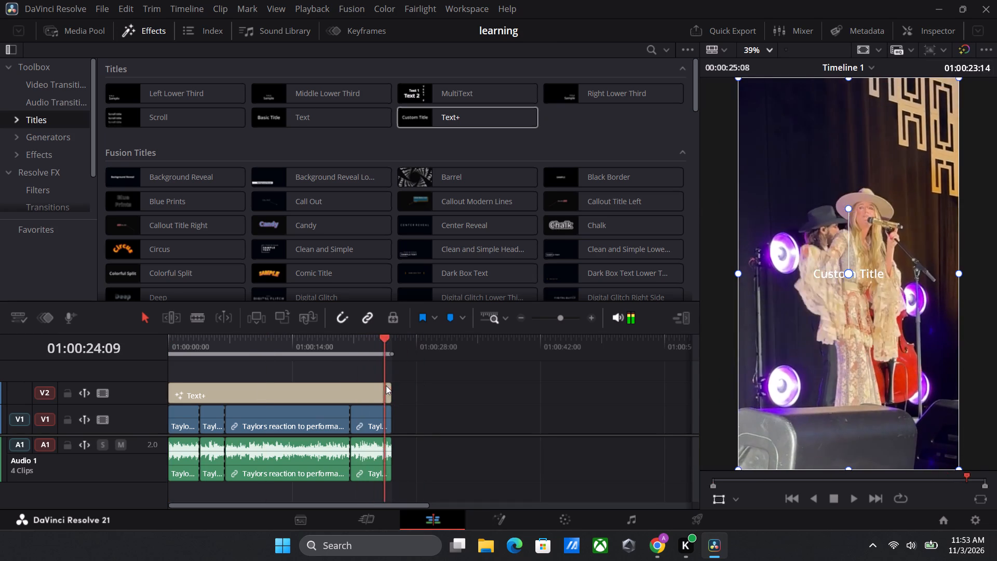
pyautogui.moveTo(386, 385); pyautogui.dragTo(116, 364)
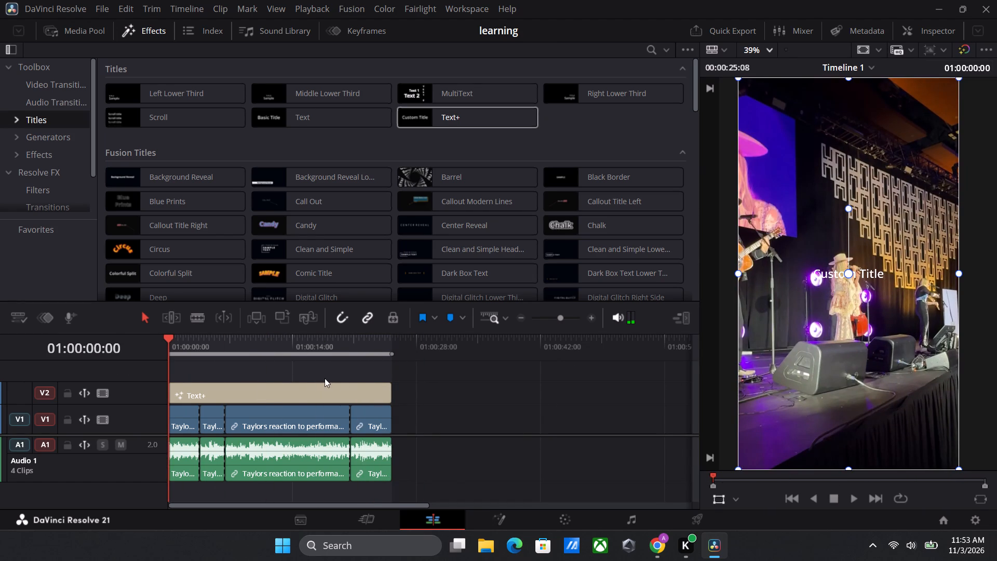
# Show the Text+ title's settings in the Inspector and clear its placeholder text.
pyautogui.click(284, 395)
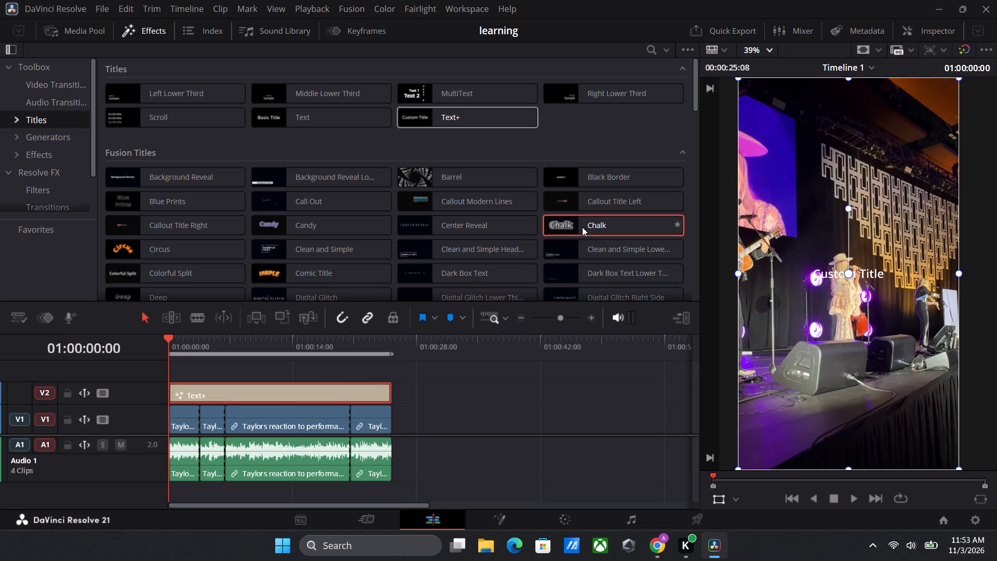
pyautogui.click(949, 32)
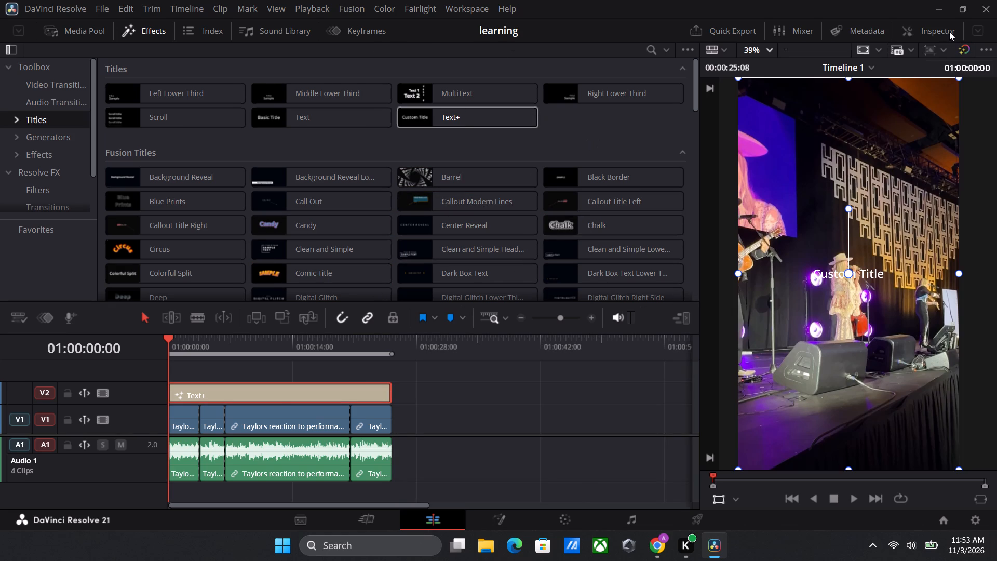
pyautogui.scroll(2, 805, 159)
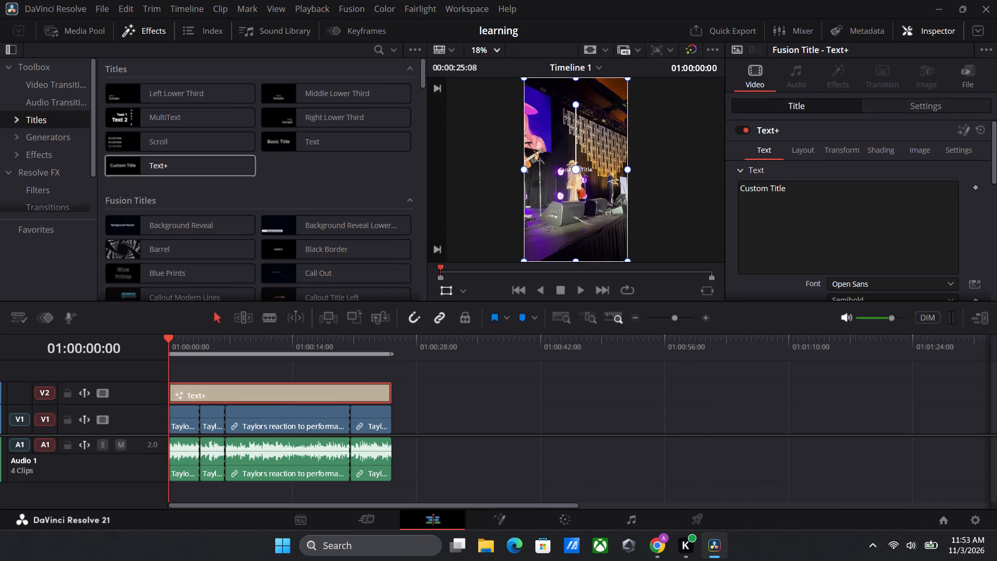
pyautogui.click(791, 215)
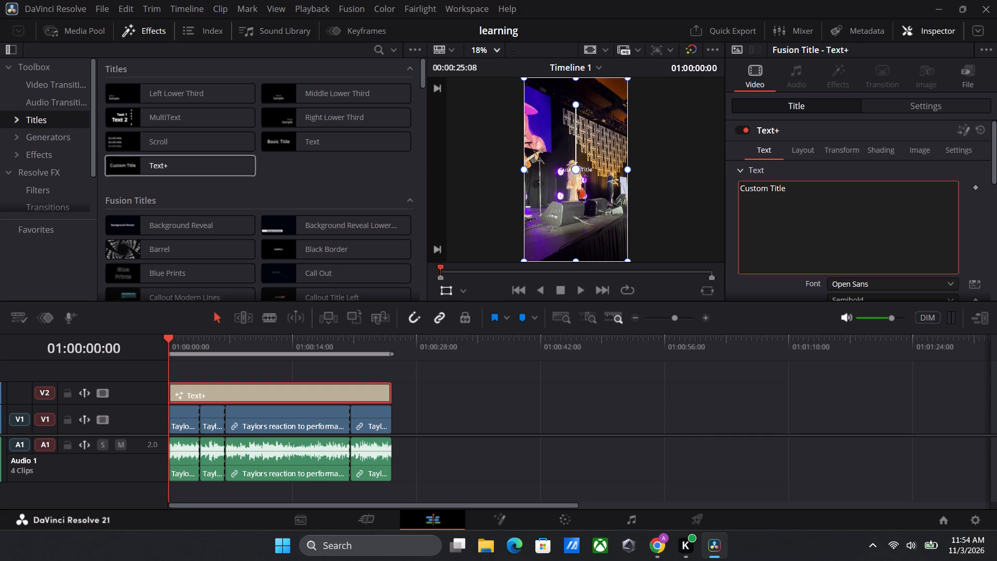
pyautogui.hotkey('ctrl', 'a')
pyautogui.press('BackSpace')
# Switch to the clipping brief in Chrome, examine the on-screen text example lines for Taylor's reaction and the cover, and return to DaVinci Resolve.
pyautogui.hotkey('alt', 'Tab')
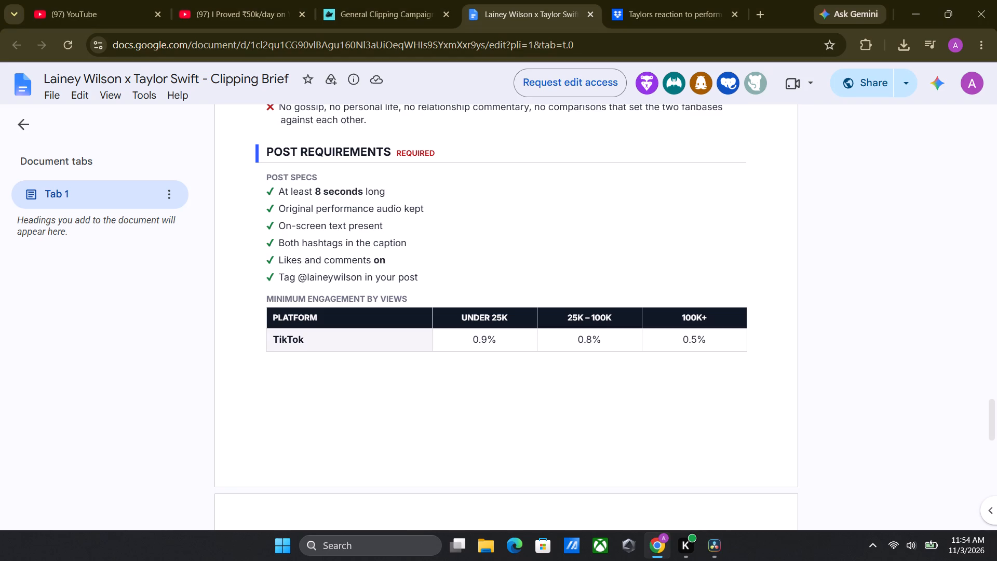
pyautogui.scroll(7, 481, 376)
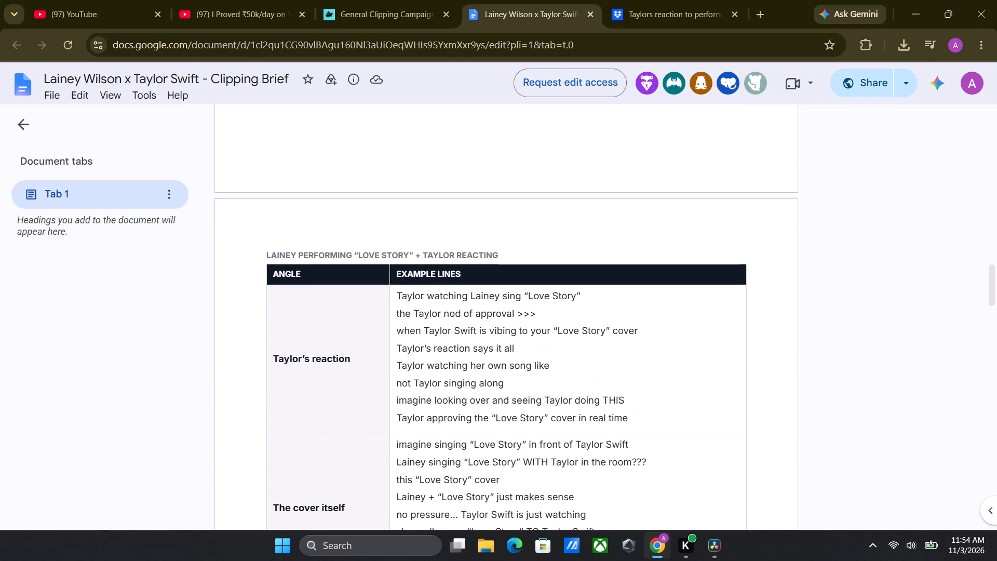
pyautogui.moveTo(419, 295); pyautogui.dragTo(507, 312)
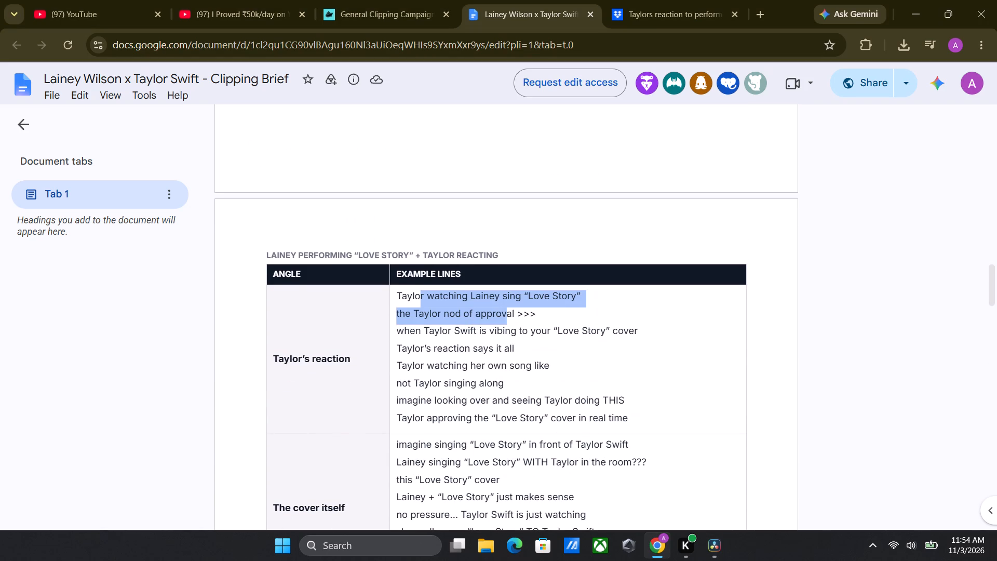
pyautogui.click(485, 366)
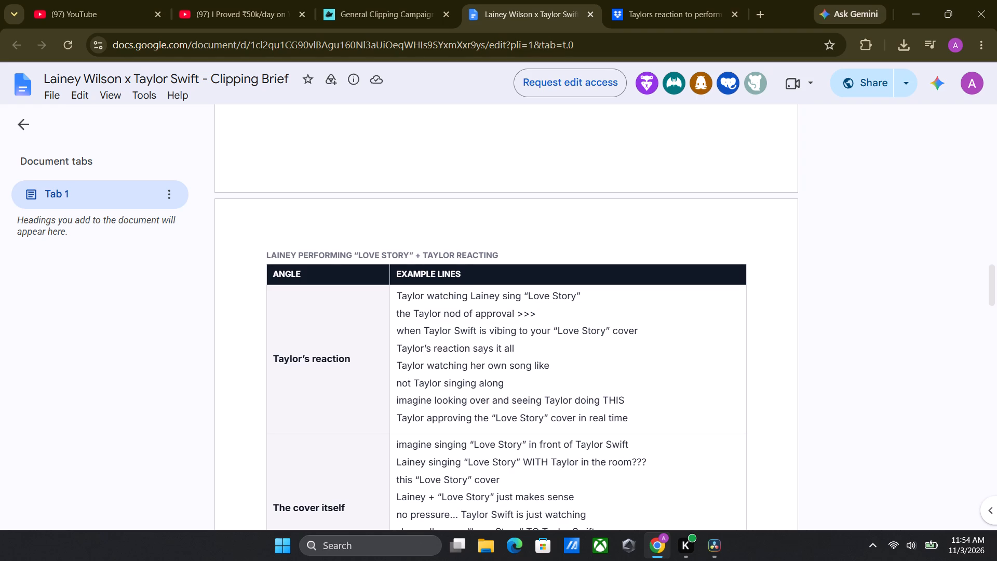
pyautogui.scroll(5, 443, 343)
pyautogui.scroll(-2, 443, 343)
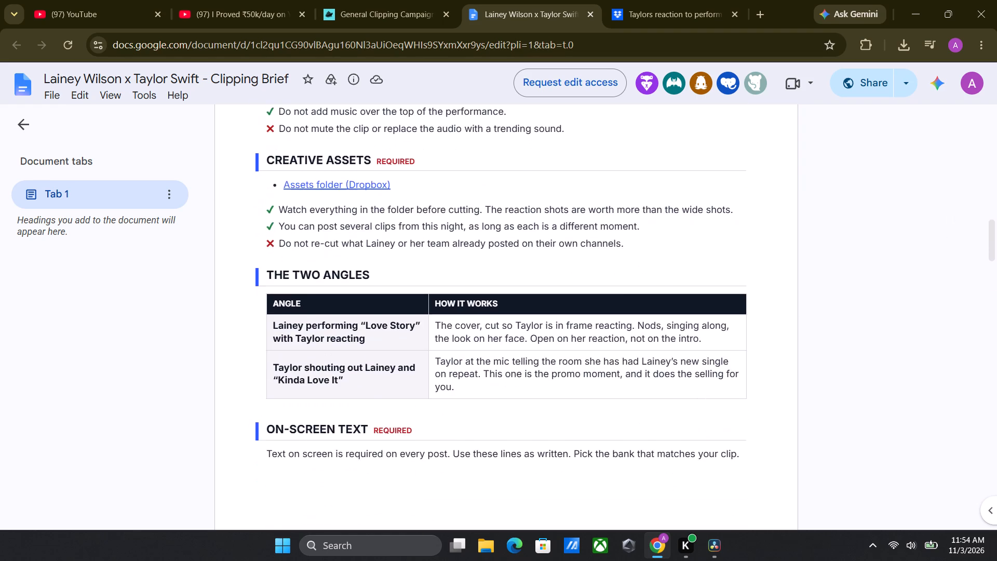
pyautogui.scroll(-4, 443, 343)
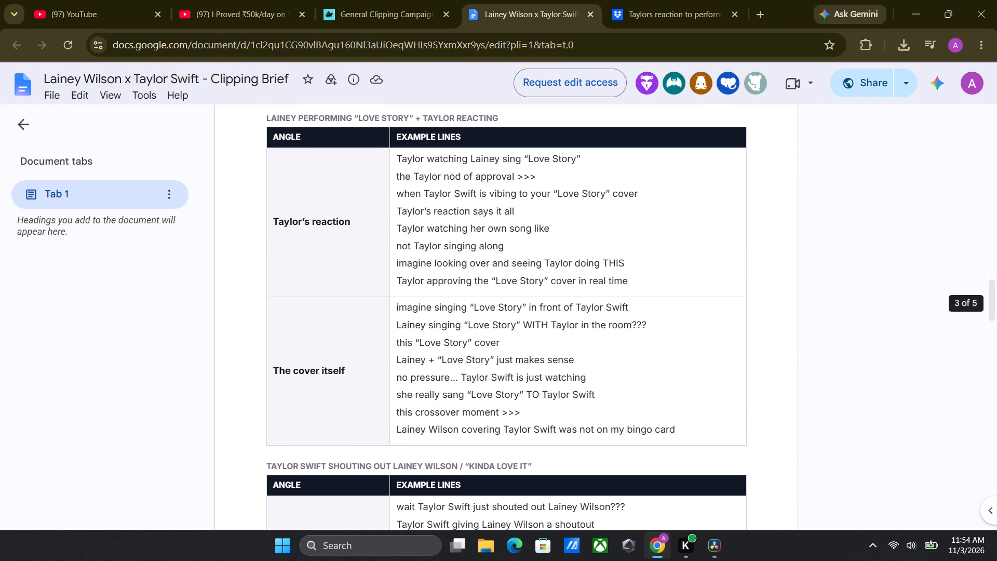
pyautogui.scroll(-3, 443, 343)
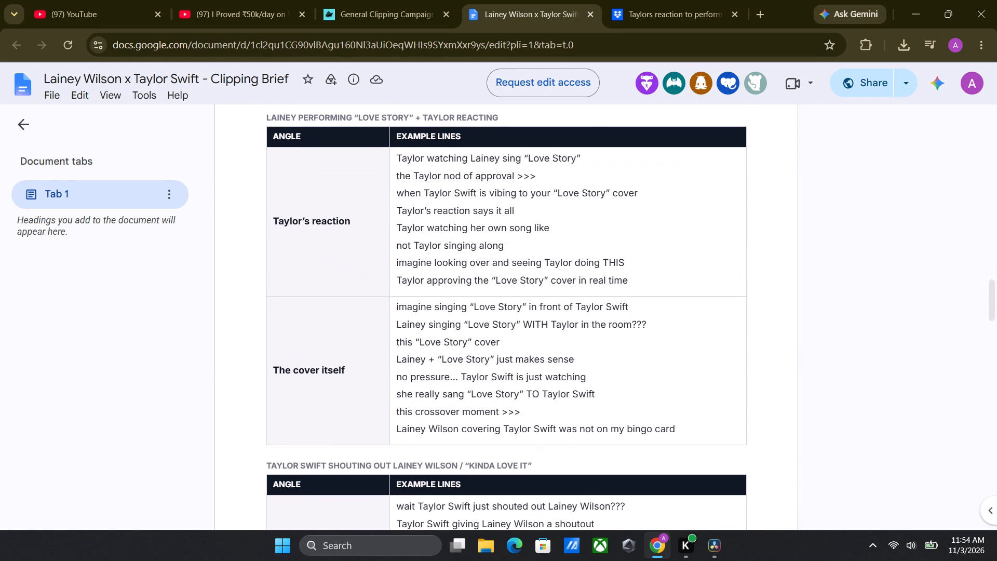
pyautogui.scroll(-3, 443, 343)
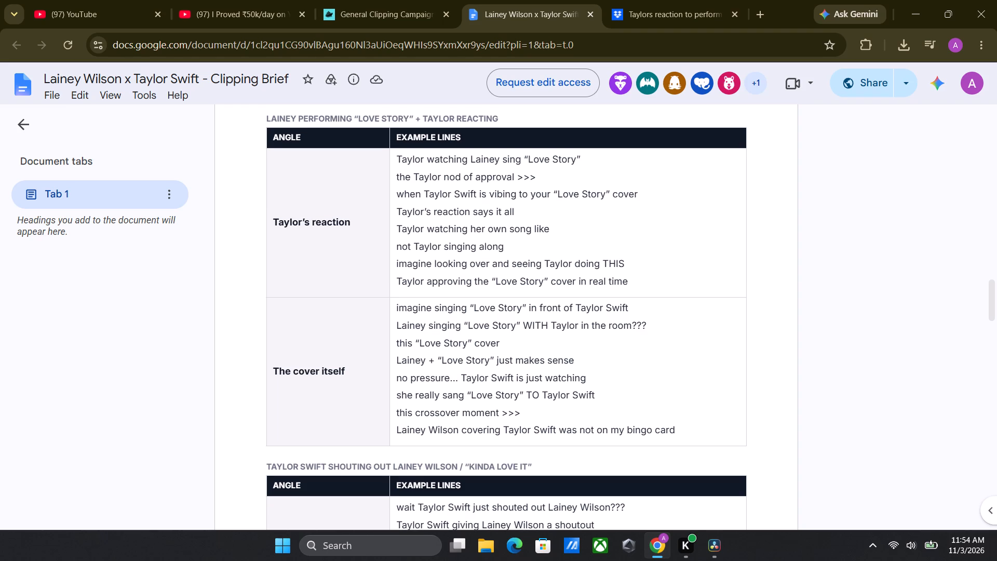
pyautogui.scroll(-2, 443, 343)
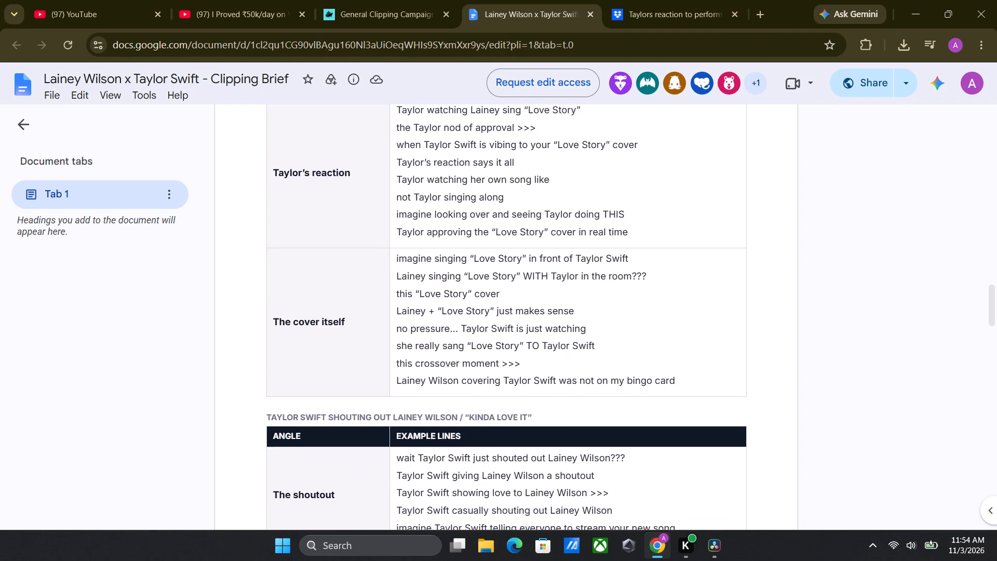
pyautogui.scroll(-1, 443, 343)
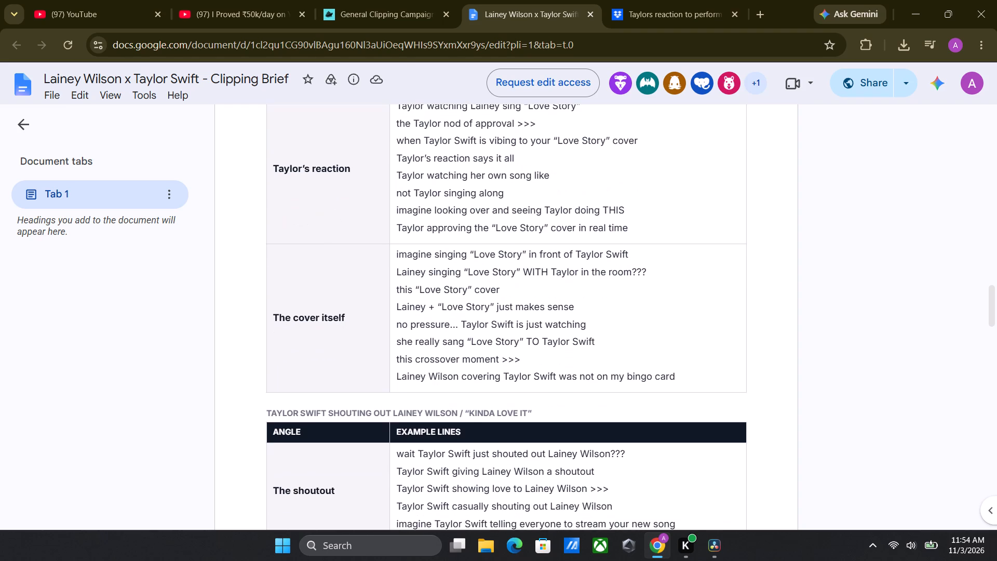
pyautogui.scroll(-1, 443, 343)
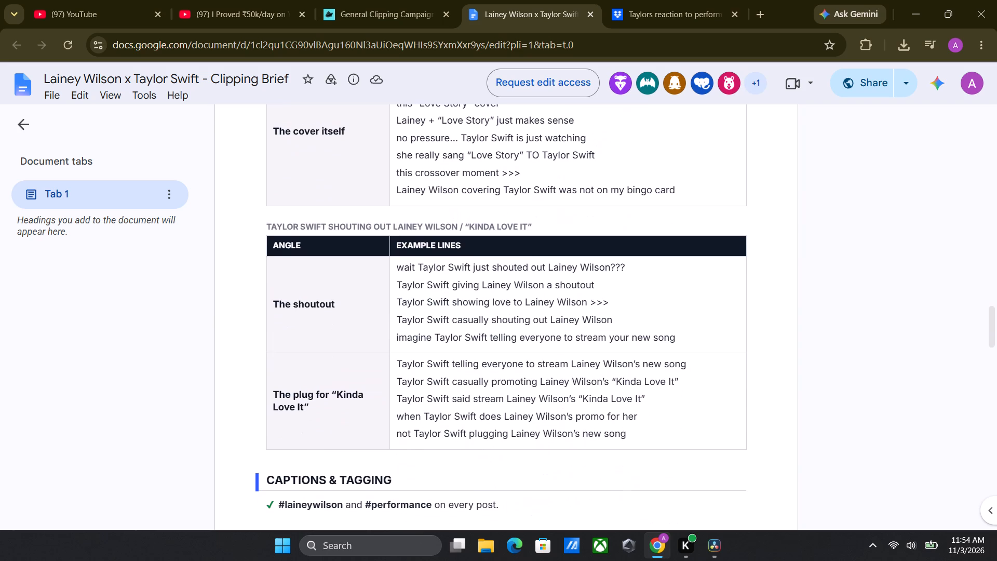
pyautogui.scroll(2, 443, 343)
pyautogui.scroll(-1, 443, 343)
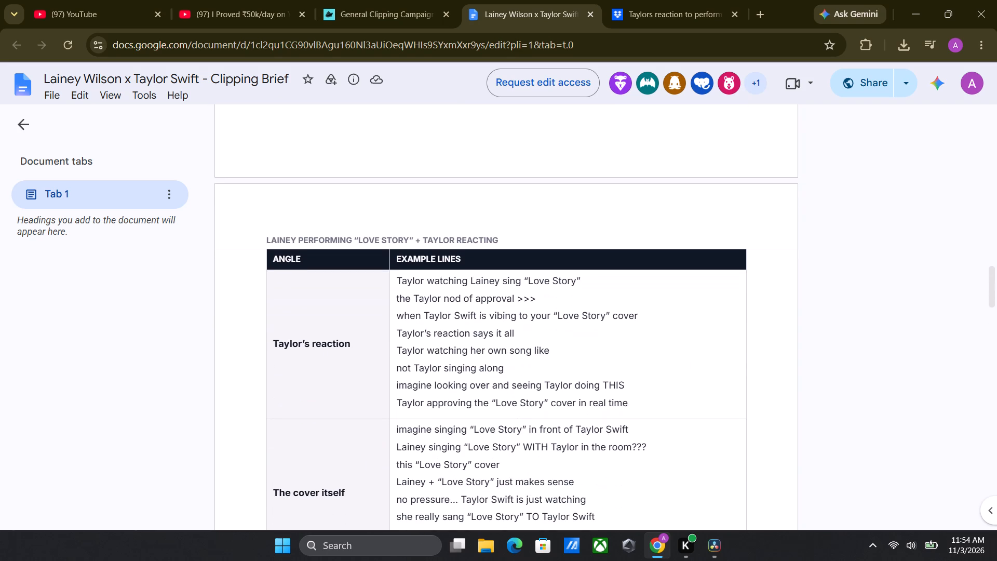
pyautogui.moveTo(417, 279); pyautogui.dragTo(530, 304)
pyautogui.click(488, 365)
pyautogui.hotkey('alt', 'Tab')
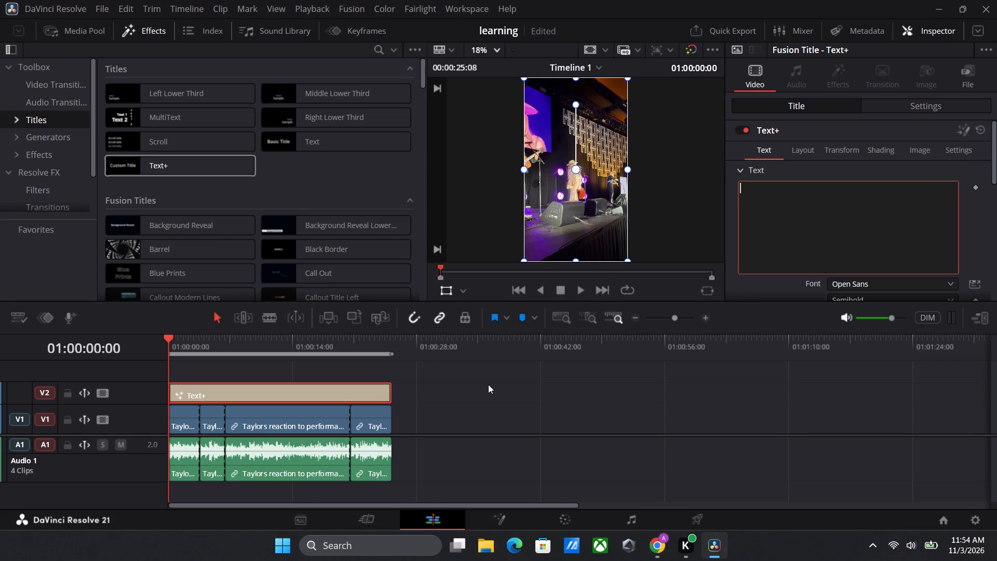
# Enlarge the timeline viewer to full height and hide the title's on-screen transform controls.
pyautogui.click(991, 315)
pyautogui.click(982, 322)
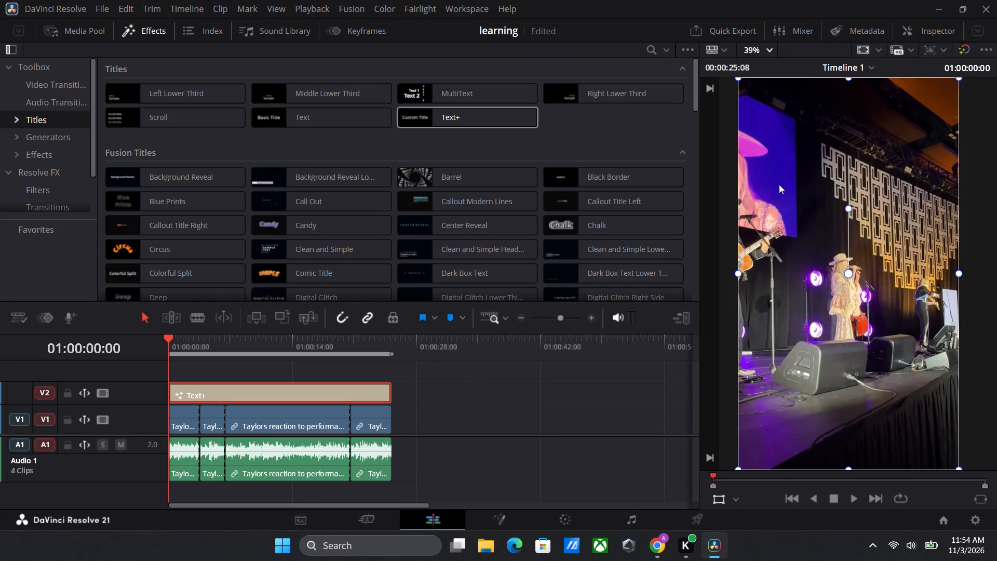
pyautogui.click(720, 503)
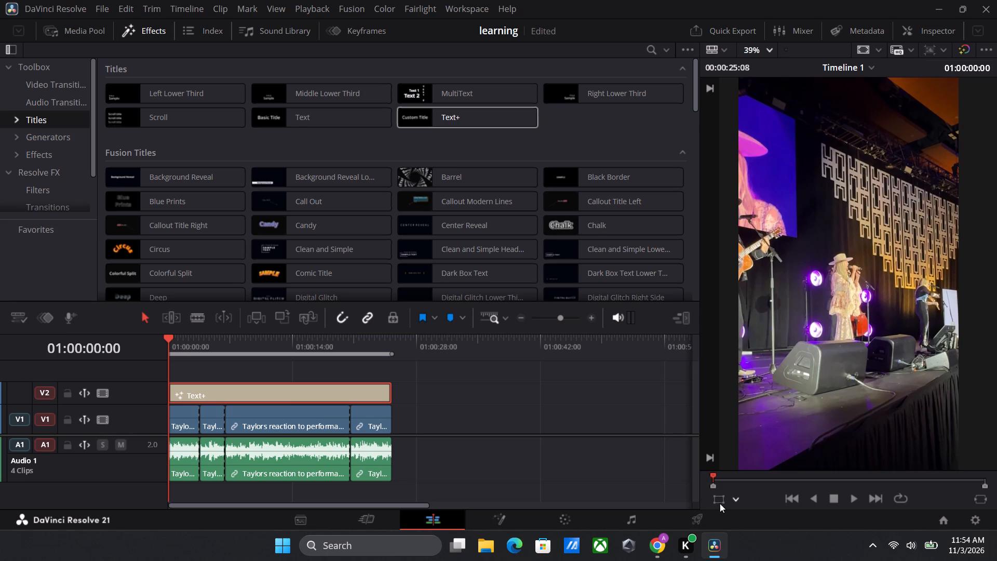
# Play and scrub the timeline to review the stage and audience shots, parking the playhead at 01:00:23:14.
pyautogui.press('space')
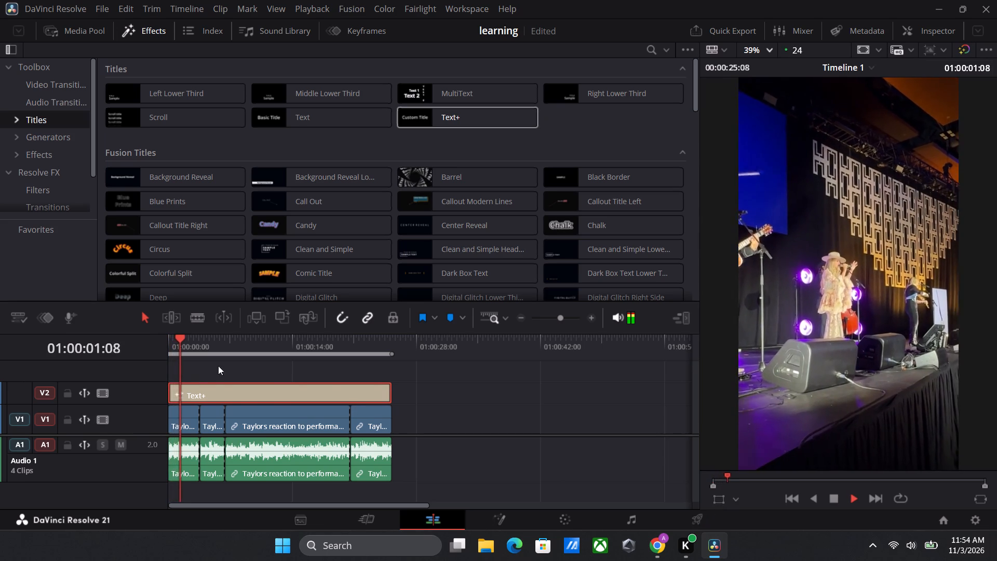
pyautogui.click(298, 338)
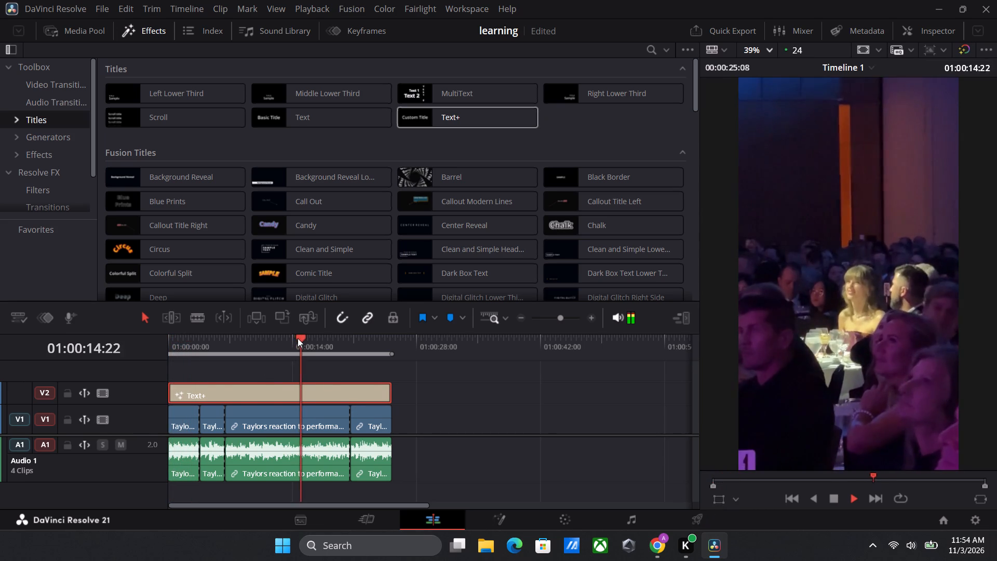
pyautogui.press('space')
pyautogui.press('space')
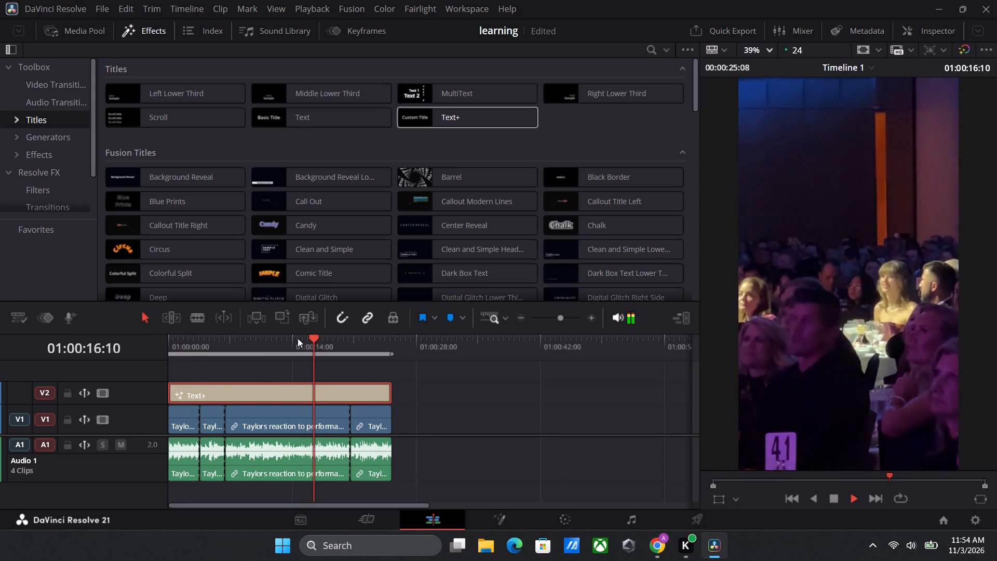
pyautogui.press('space')
pyautogui.click(274, 337)
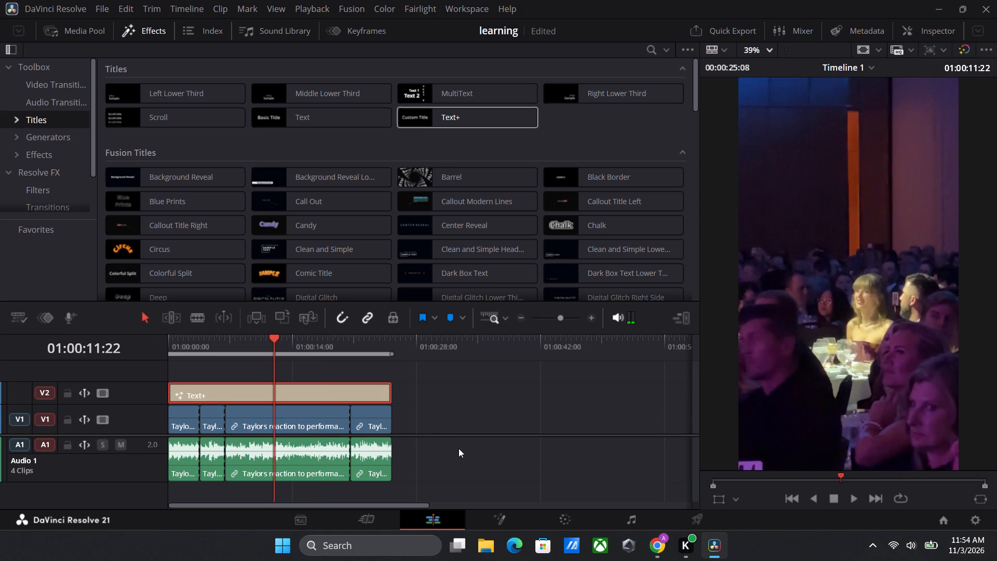
pyautogui.click(378, 340)
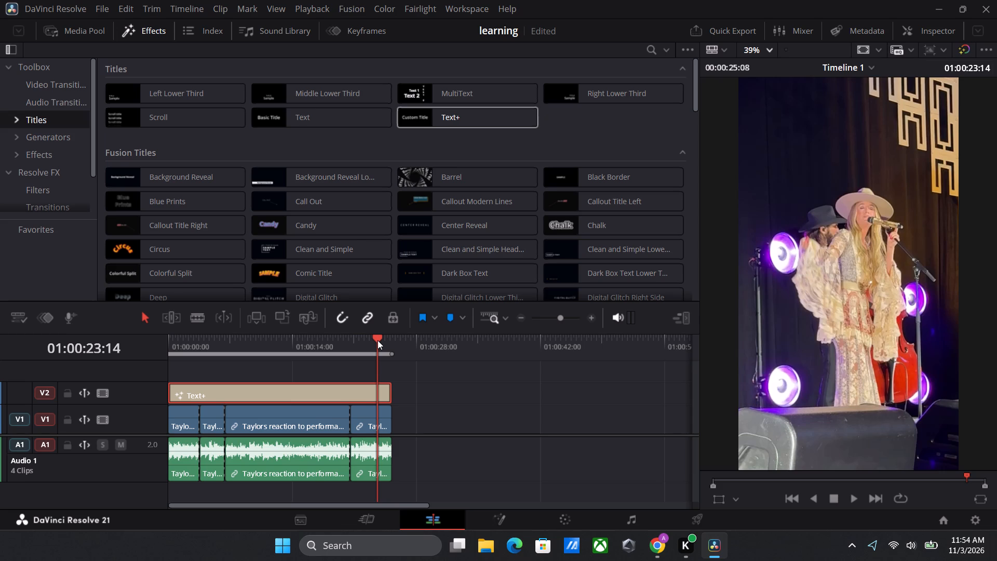
# Switch to Chrome and search Google for "taylor" in a new tab.
pyautogui.hotkey('alt', 'Tab')
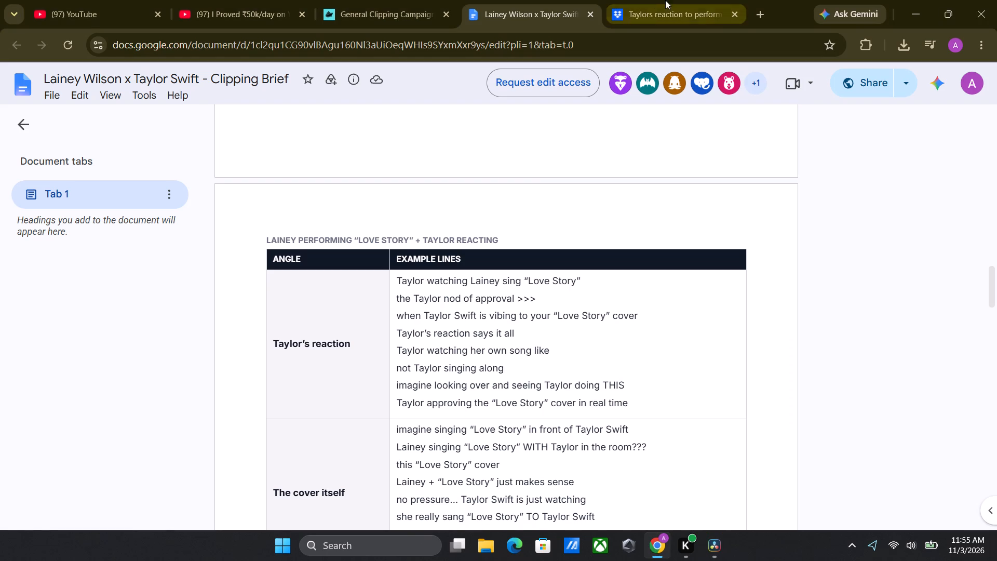
pyautogui.click(760, 11)
pyautogui.write('tayo')
pyautogui.press('BackSpace')
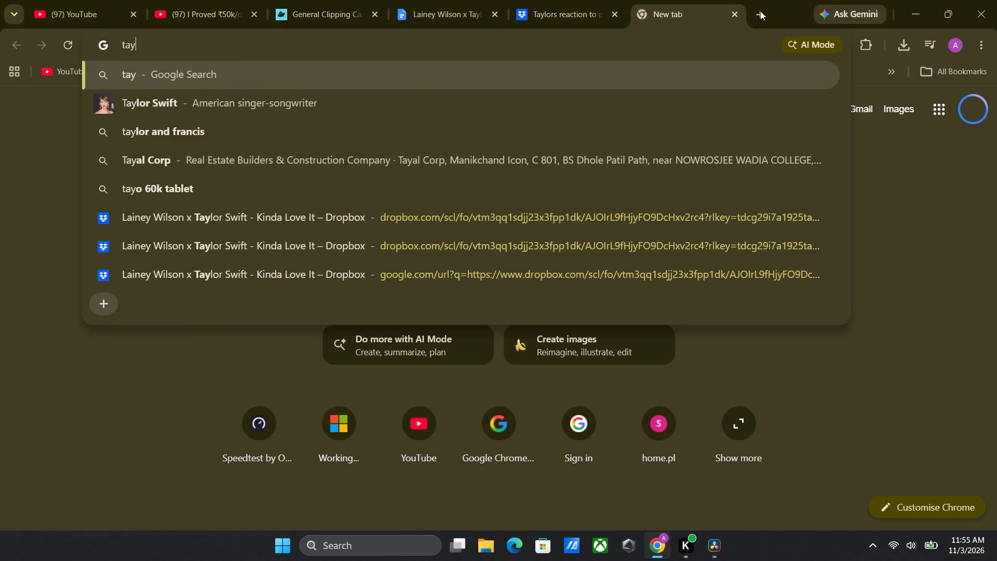
pyautogui.write('lo')
pyautogui.press('Return')
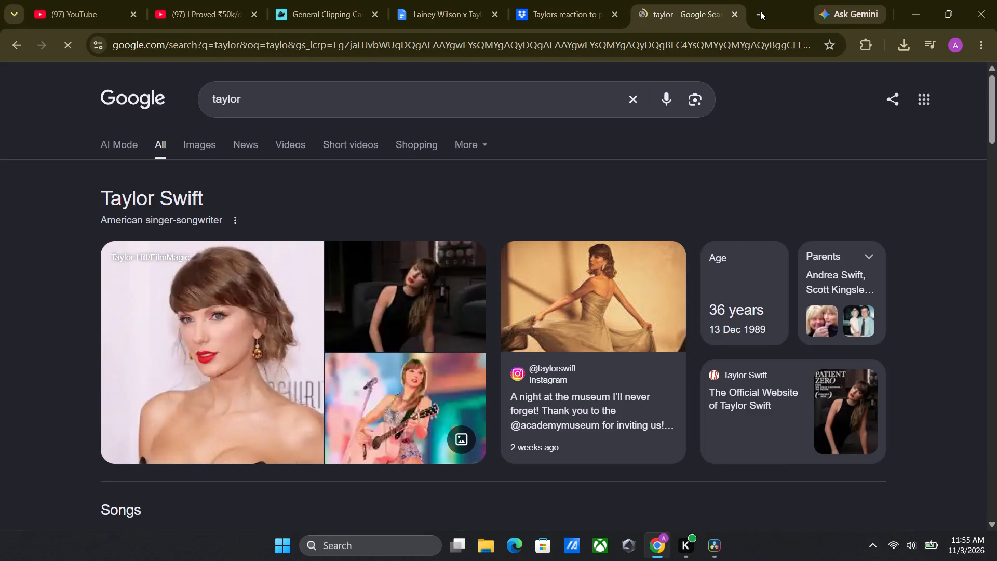
pyautogui.moveTo(760, 11); pyautogui.dragTo(656, 17)
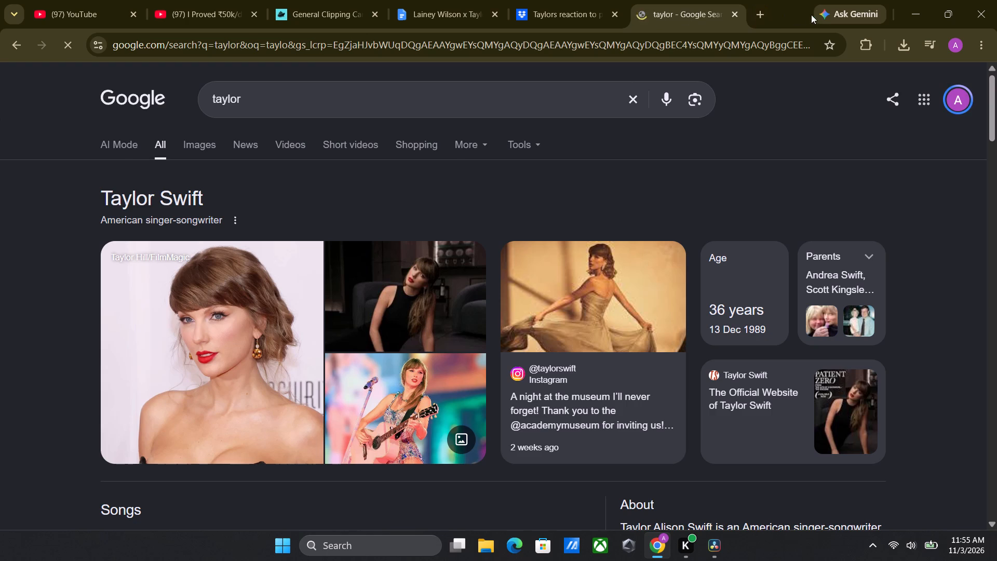
# Search Google for "lainey wilson" in another new tab and compare her photos with Taylor Swift's results.
pyautogui.click(756, 8)
pyautogui.write('laine')
pyautogui.press('Return')
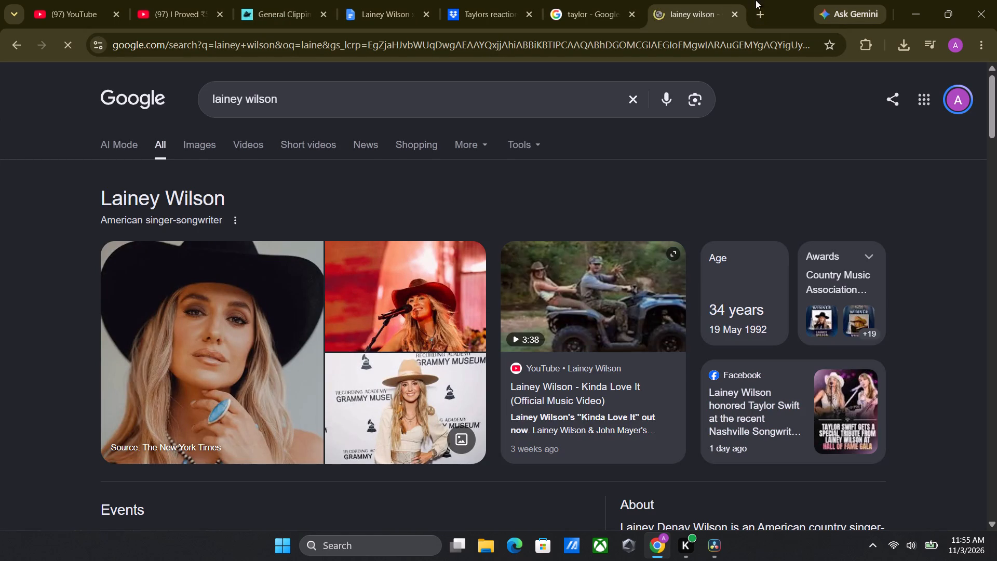
pyautogui.click(609, 12)
pyautogui.click(661, 0)
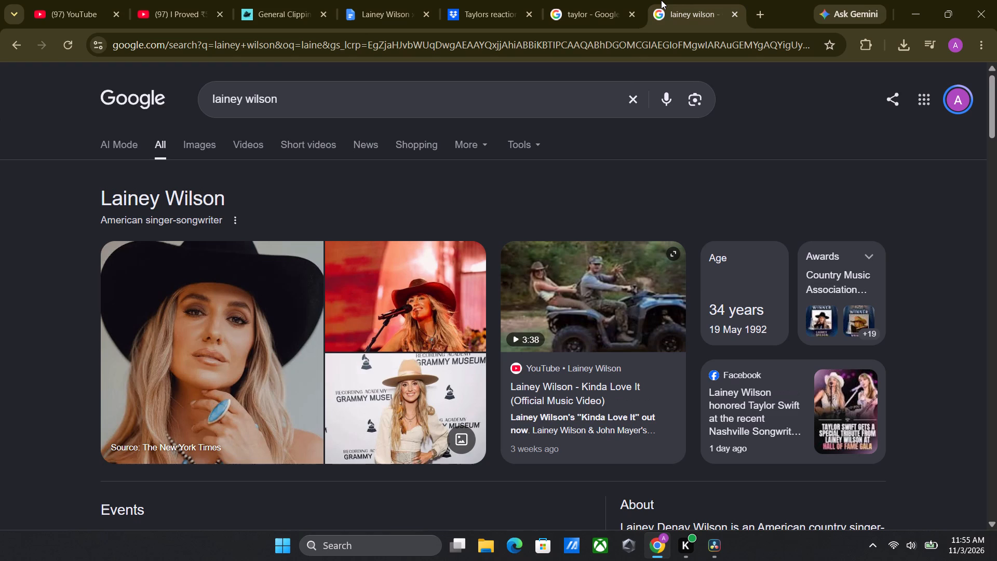
pyautogui.click(591, 15)
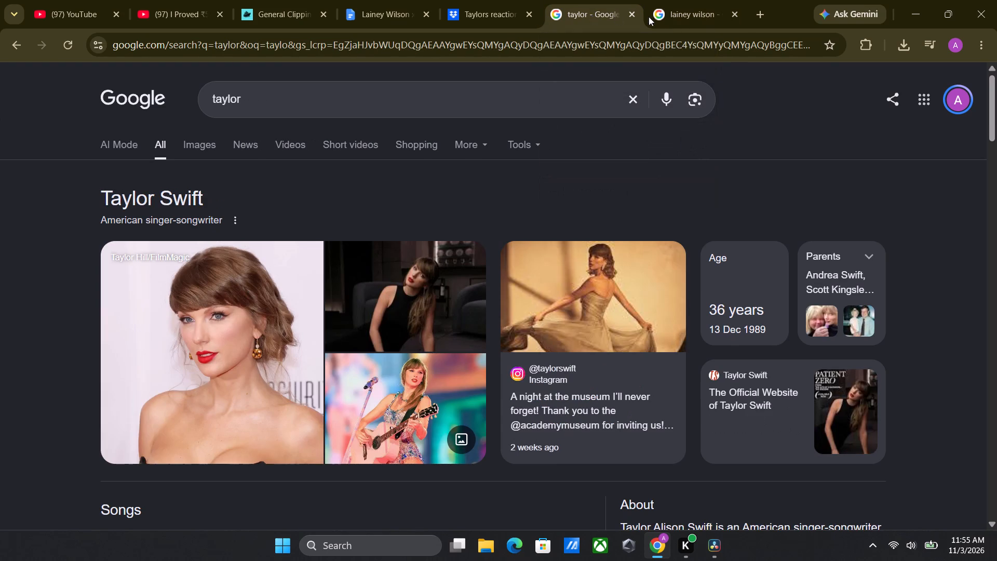
pyautogui.click(658, 17)
pyautogui.click(573, 14)
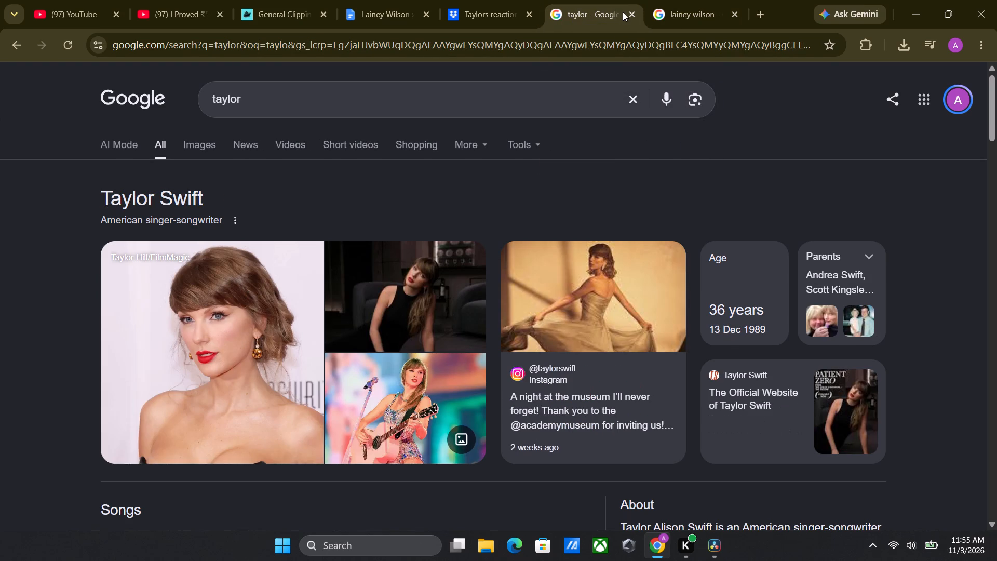
pyautogui.click(623, 12)
pyautogui.click(673, 14)
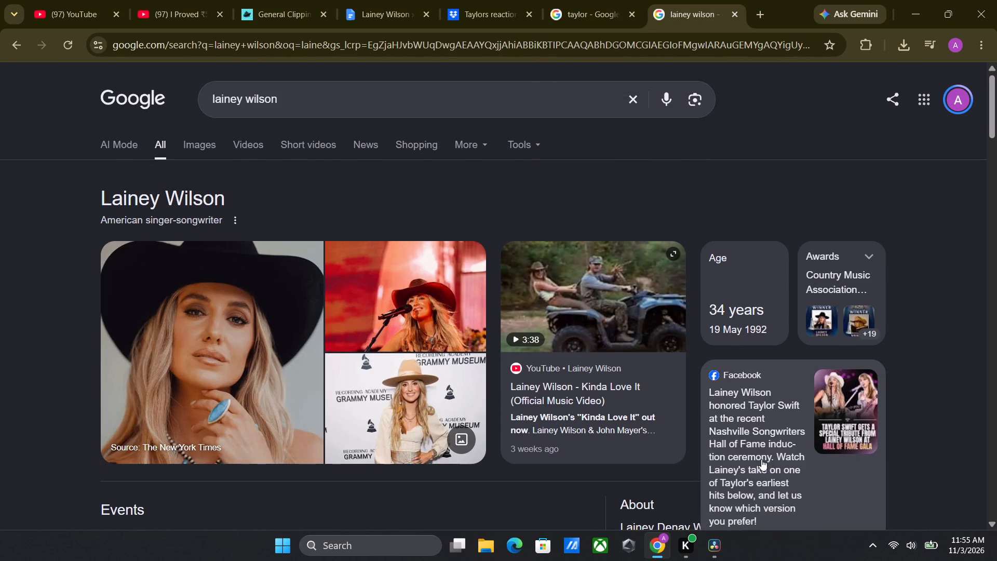
# Return to DaVinci Resolve and capture a screenshot snip of the singer in the viewer frame at 01:00:23:14.
pyautogui.click(709, 552)
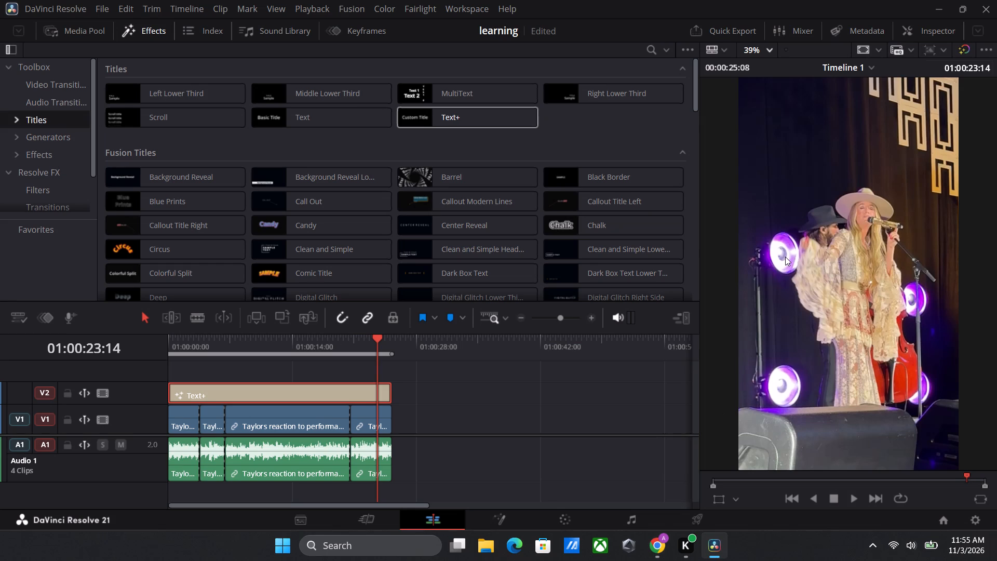
pyautogui.press('Print')
pyautogui.moveTo(792, 153); pyautogui.dragTo(914, 388)
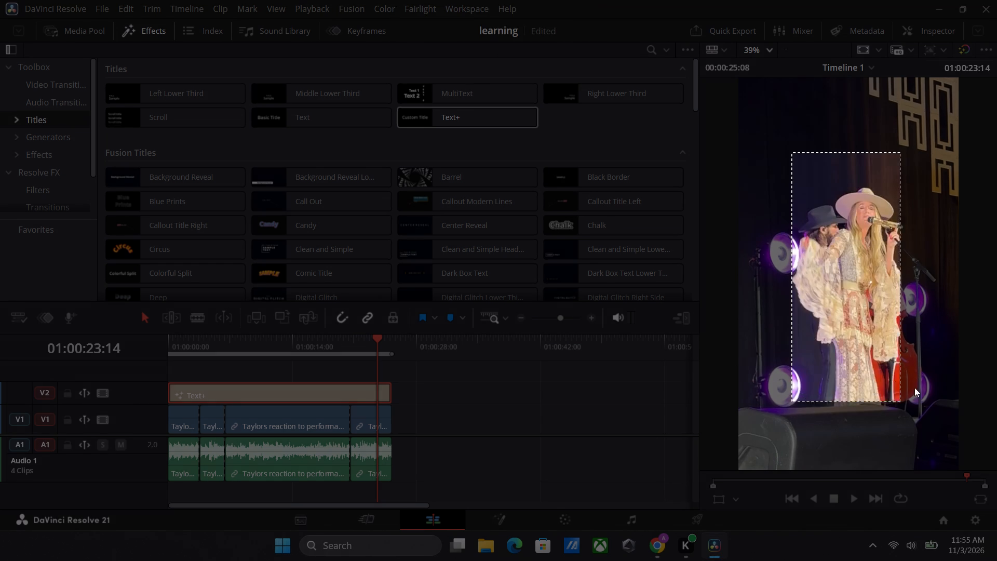
pyautogui.moveTo(914, 388); pyautogui.dragTo(937, 375)
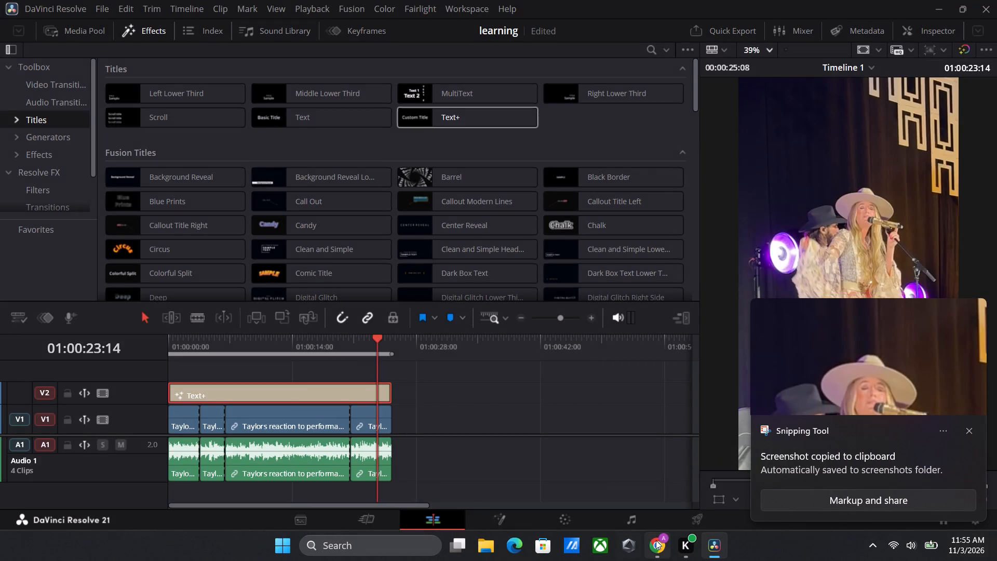
# In Chrome, attach the captured snip to Google's AI Mode and ask "is her lainey".
pyautogui.click(656, 540)
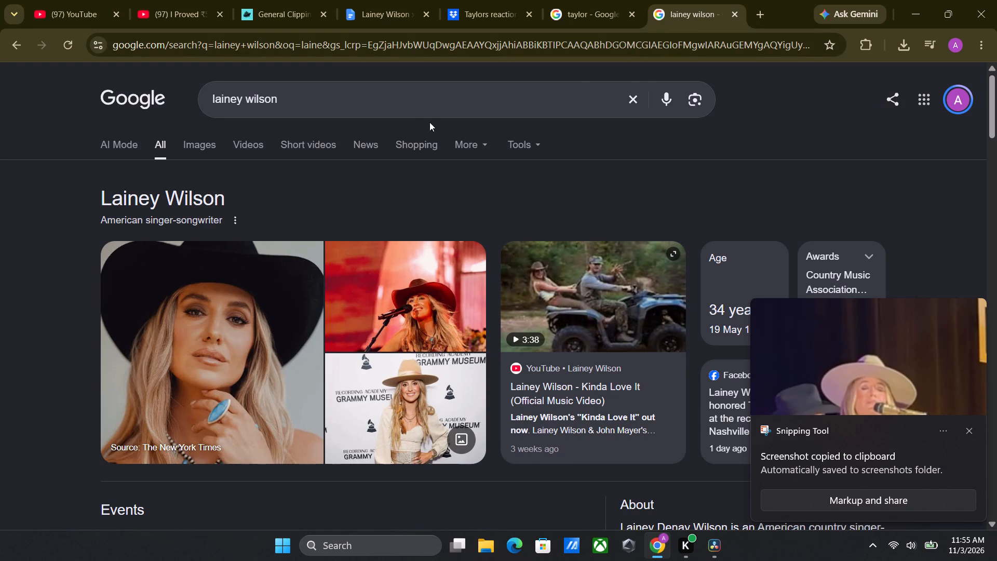
pyautogui.click(124, 142)
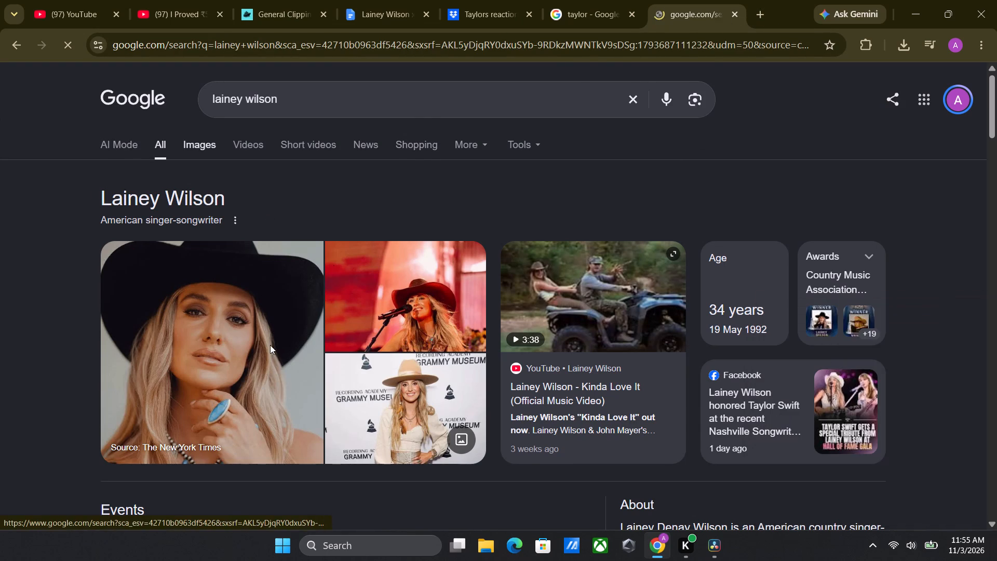
pyautogui.click(357, 450)
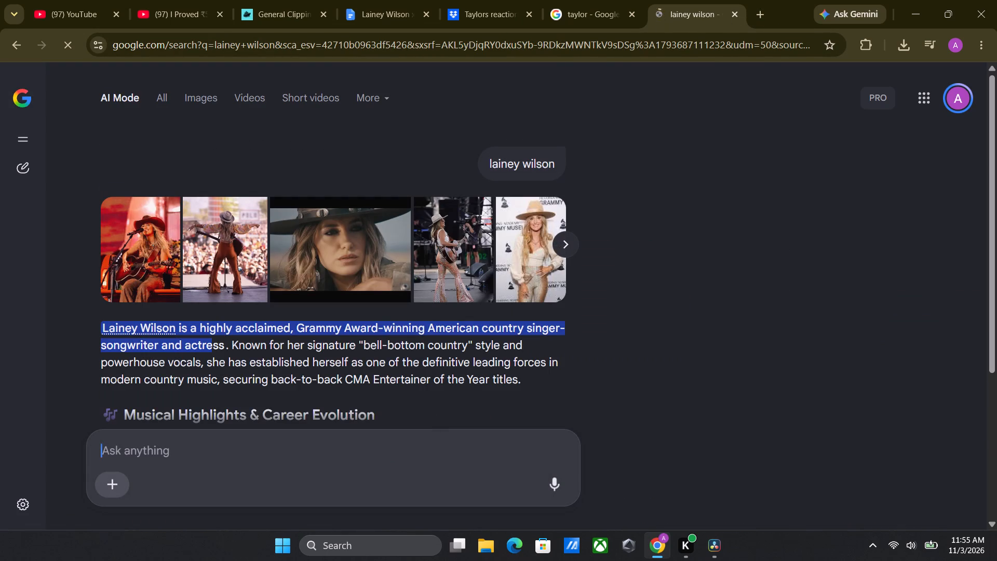
pyautogui.hotkey('ctrl', 'v')
pyautogui.write('ias')
pyautogui.press('space')
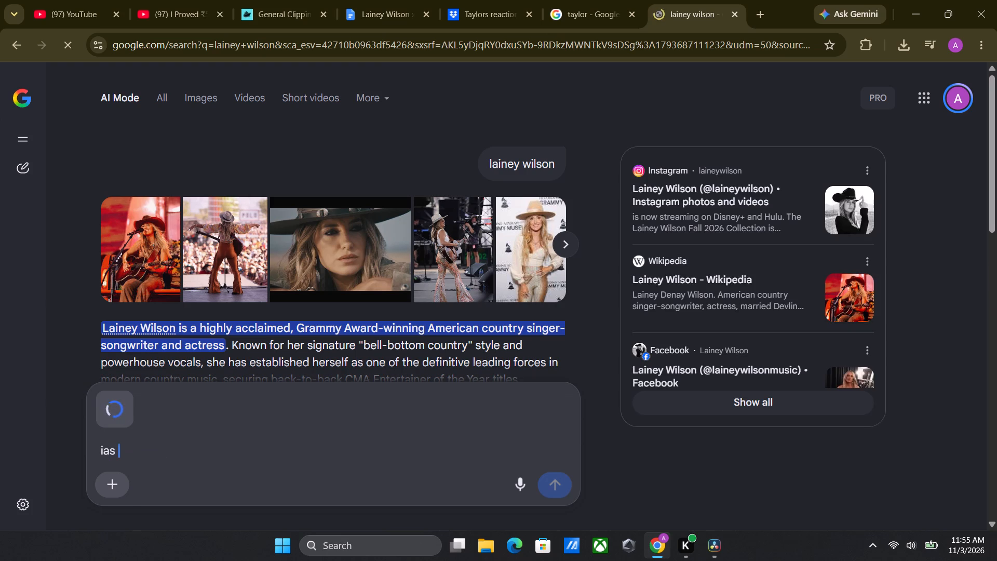
pyautogui.press('BackSpace')
pyautogui.press('BackSpace')
pyautogui.press('BackSpace')
pyautogui.write('s her')
pyautogui.press('space')
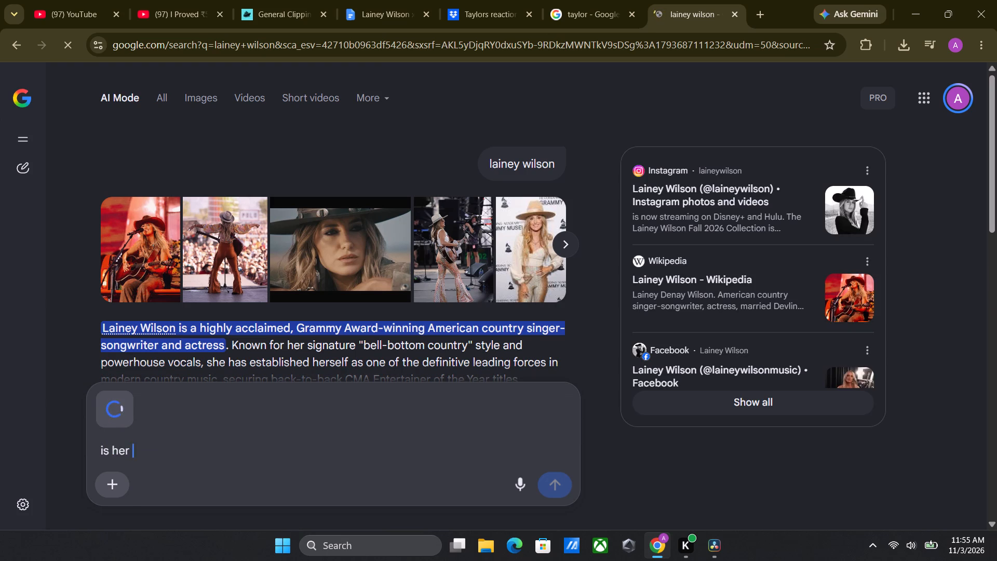
pyautogui.write('lainey')
pyautogui.press('Down')
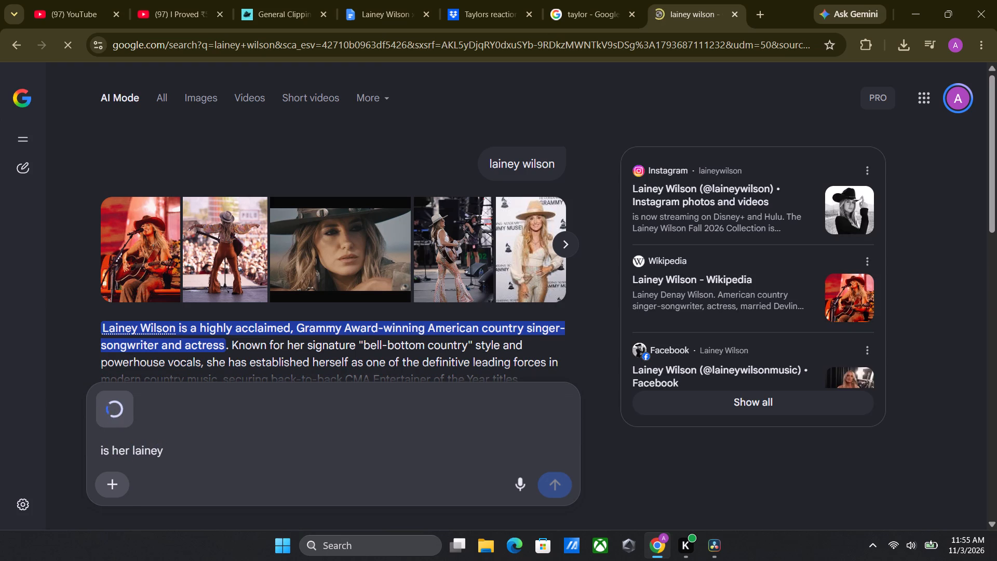
pyautogui.hotkey('ctrl', '/')
pyautogui.hotkey('ctrl', '/')
pyautogui.press('Return')
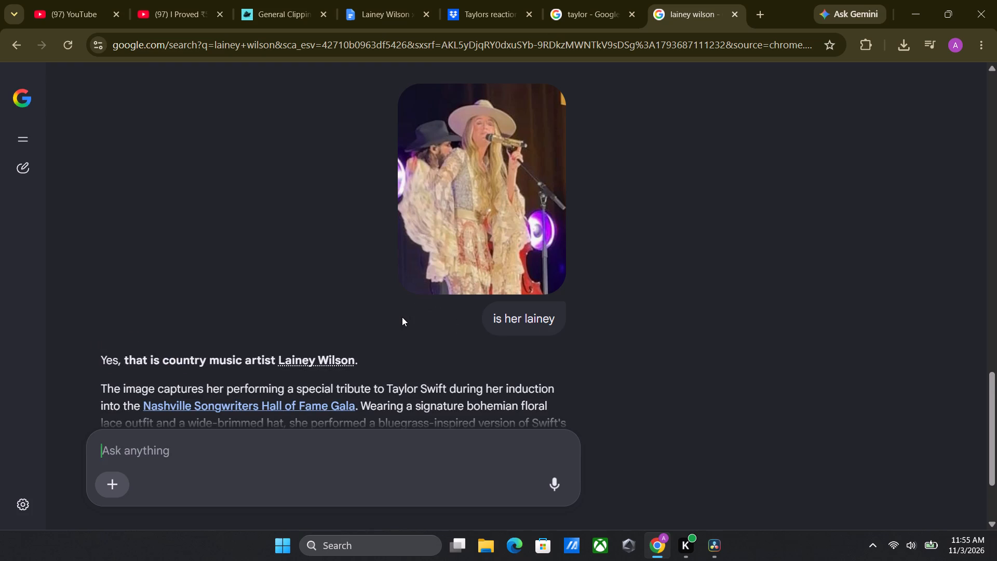
# Dismiss the Personal Intelligence offer and read the AI Mode answer about the singer in the snip.
pyautogui.moveTo(151, 360); pyautogui.dragTo(338, 400)
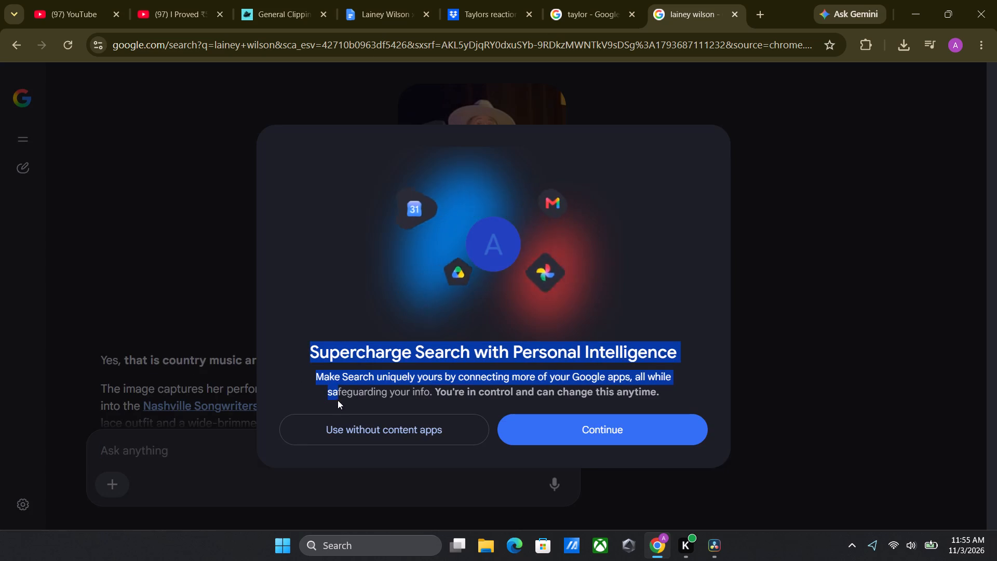
pyautogui.moveTo(338, 400); pyautogui.dragTo(342, 404)
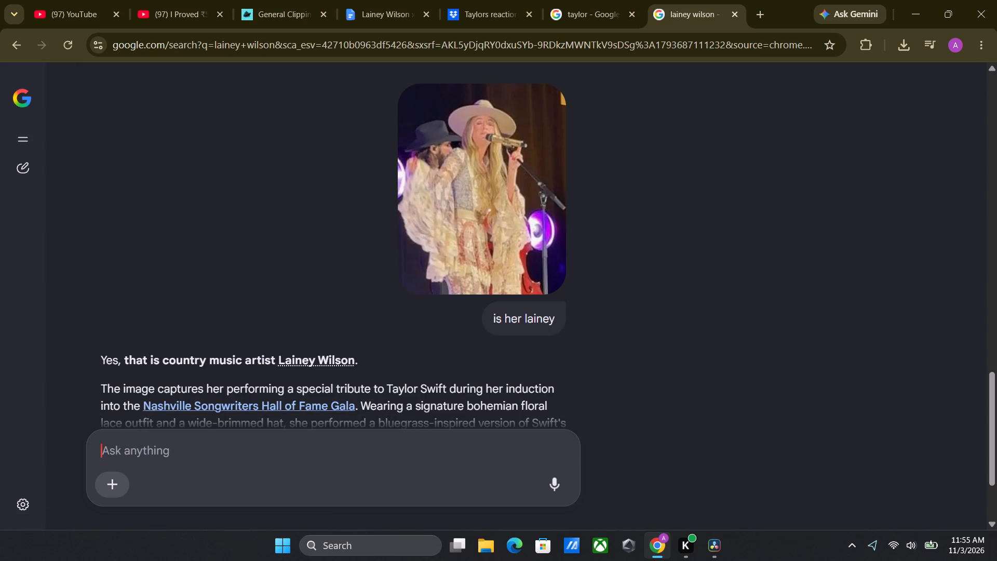
pyautogui.moveTo(188, 356); pyautogui.dragTo(308, 359)
pyautogui.click(167, 351)
pyautogui.scroll(-1, 167, 351)
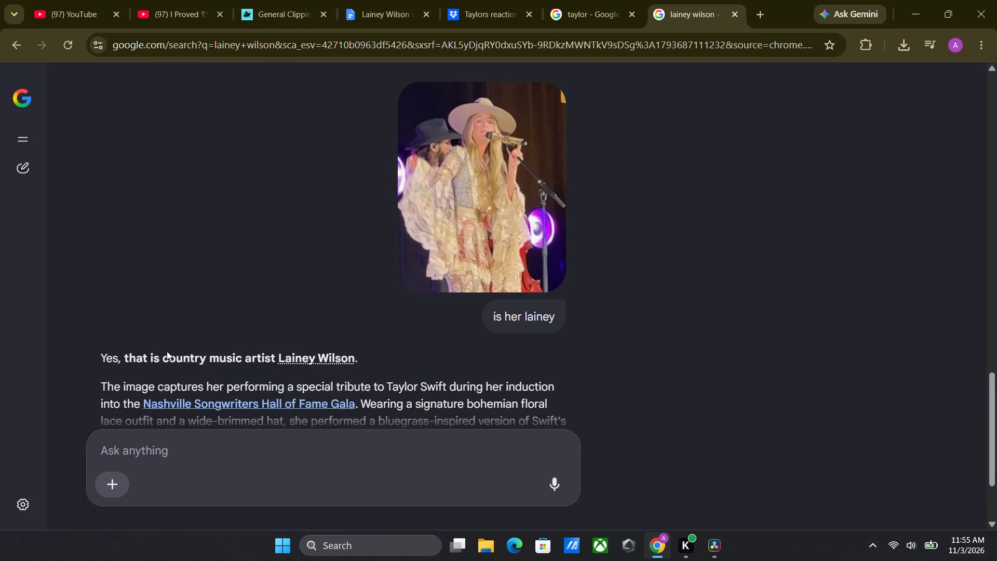
pyautogui.scroll(-1, 167, 351)
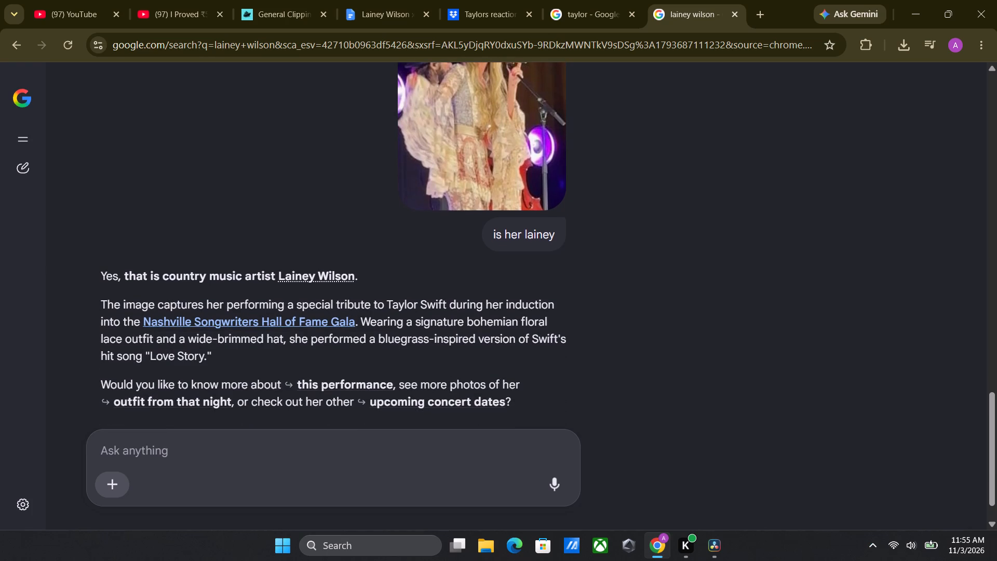
pyautogui.moveTo(208, 303); pyautogui.dragTo(478, 319)
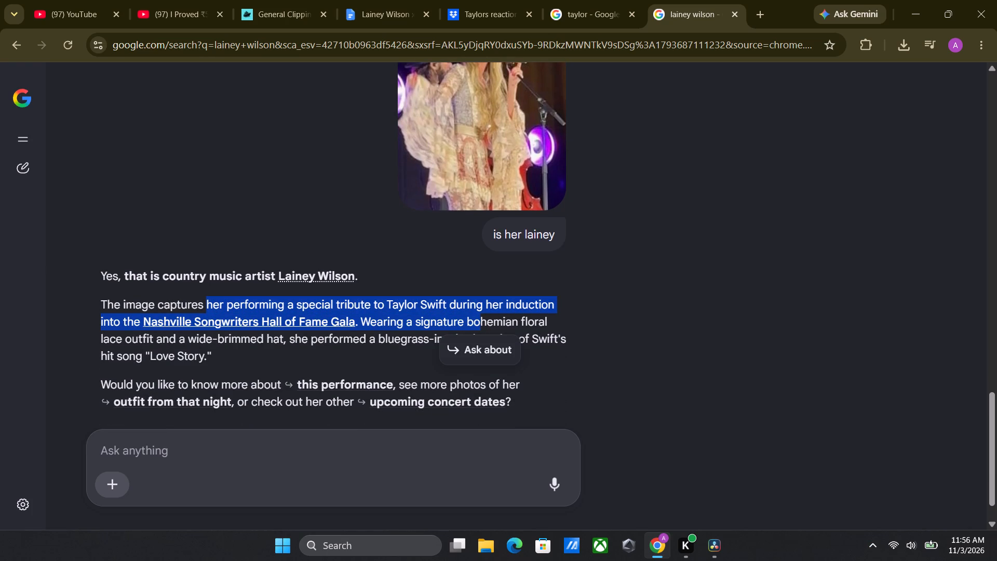
pyautogui.click(441, 304)
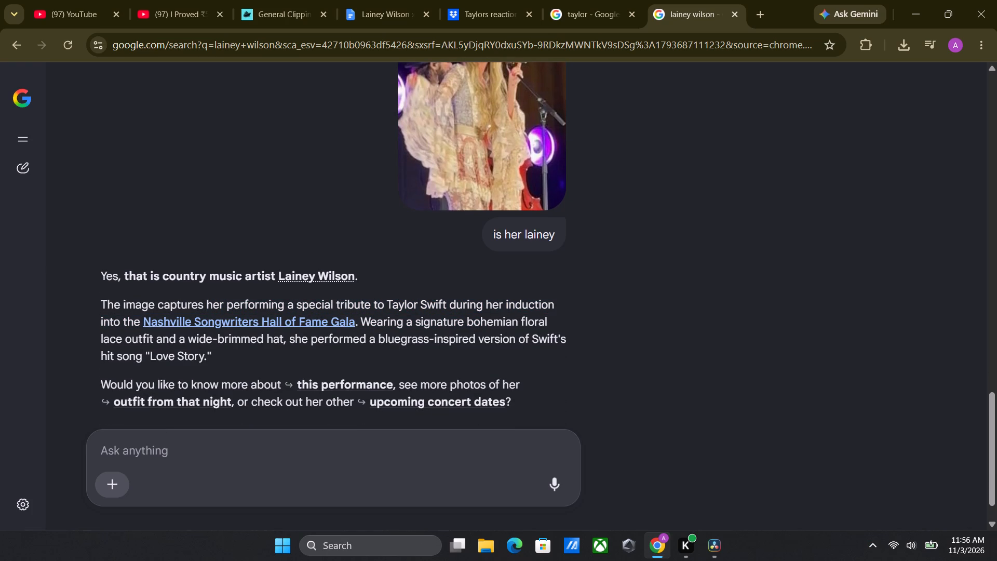
pyautogui.moveTo(388, 319); pyautogui.dragTo(529, 317)
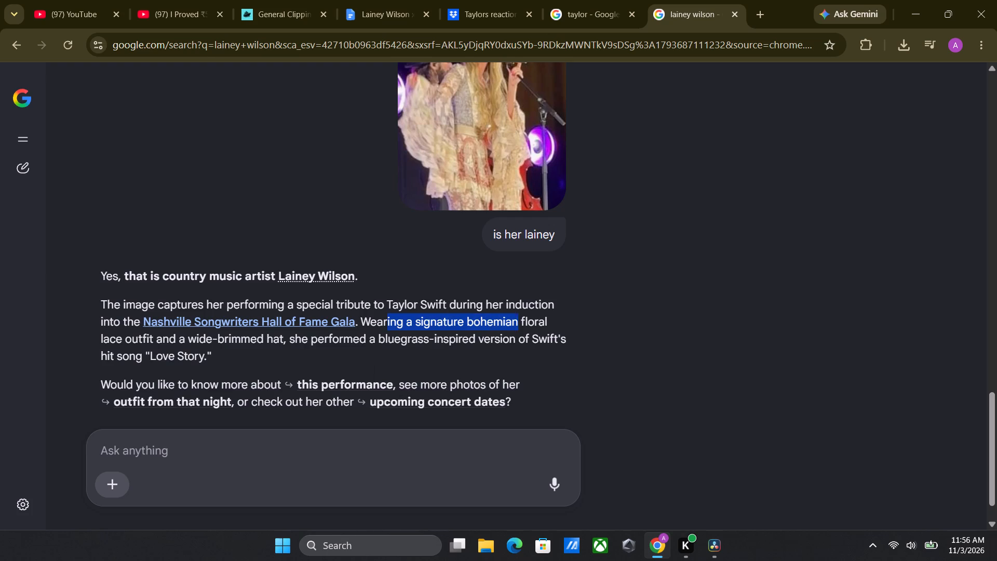
pyautogui.moveTo(529, 317); pyautogui.dragTo(365, 352)
pyautogui.click(365, 352)
pyautogui.scroll(-2, 365, 352)
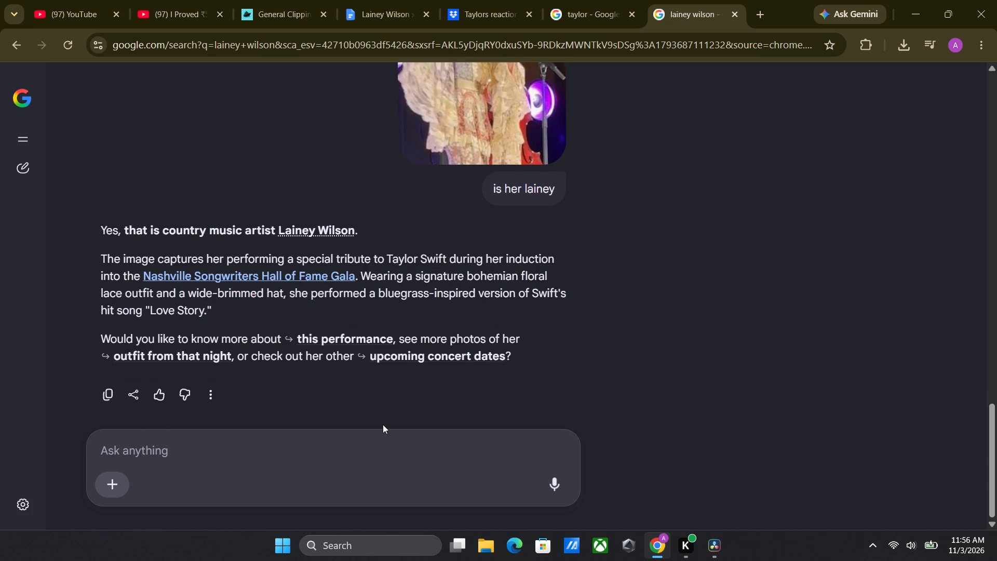
# Copy the example line "Taylor's reaction says it all" from the Lainey Wilson x Taylor Swift clipping brief in Google Docs.
pyautogui.scroll(1, 393, 343)
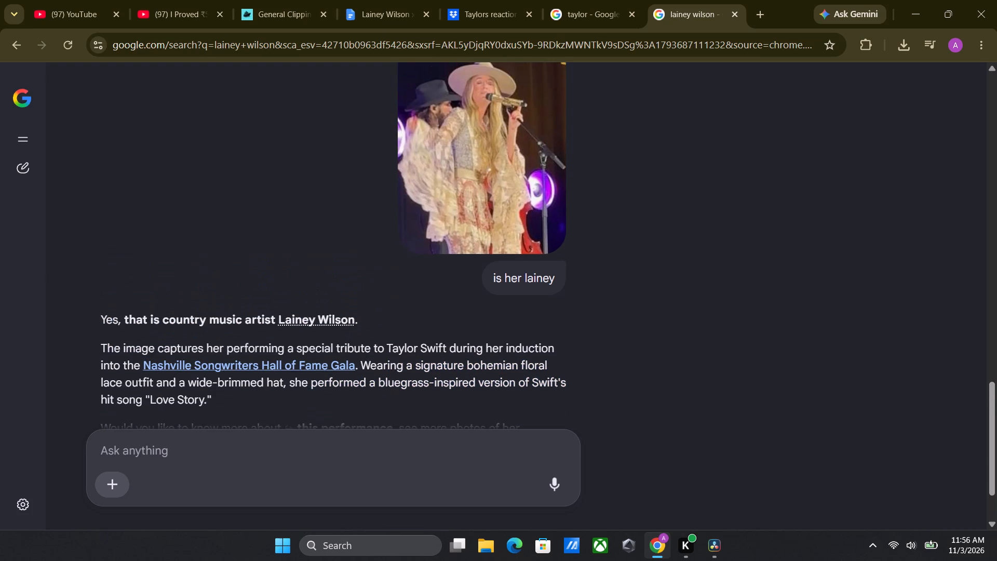
pyautogui.scroll(1, 393, 343)
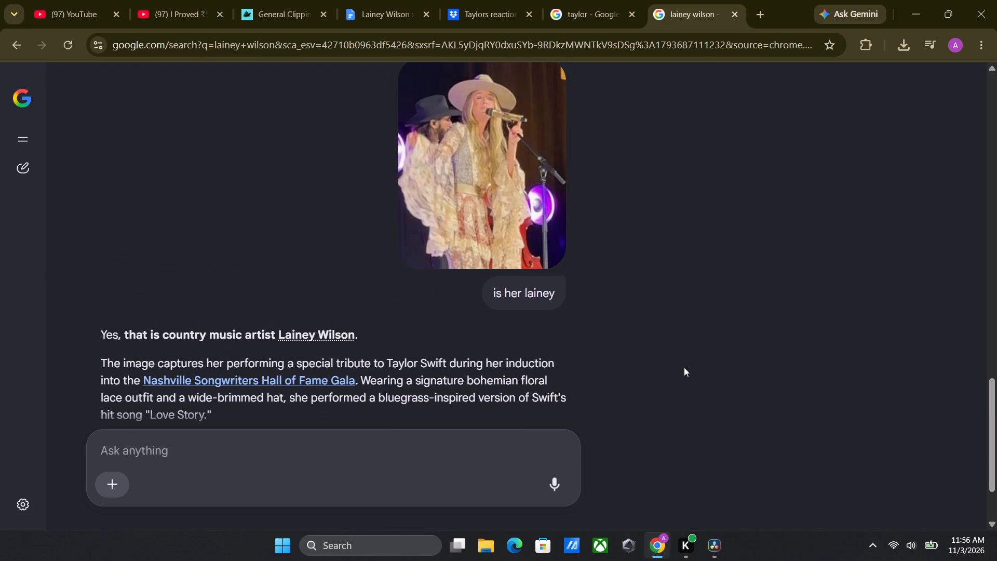
pyautogui.click(476, 10)
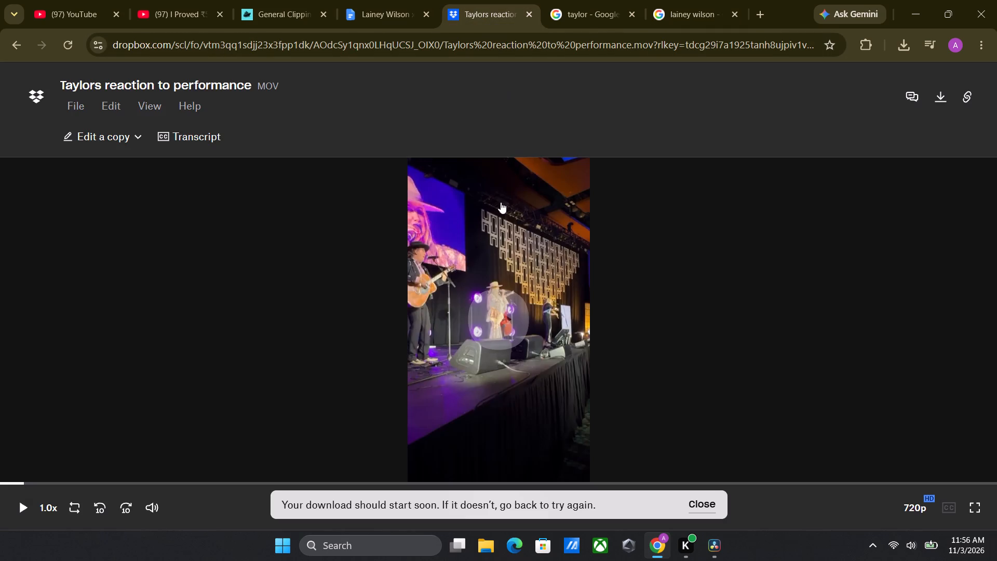
pyautogui.click(376, 5)
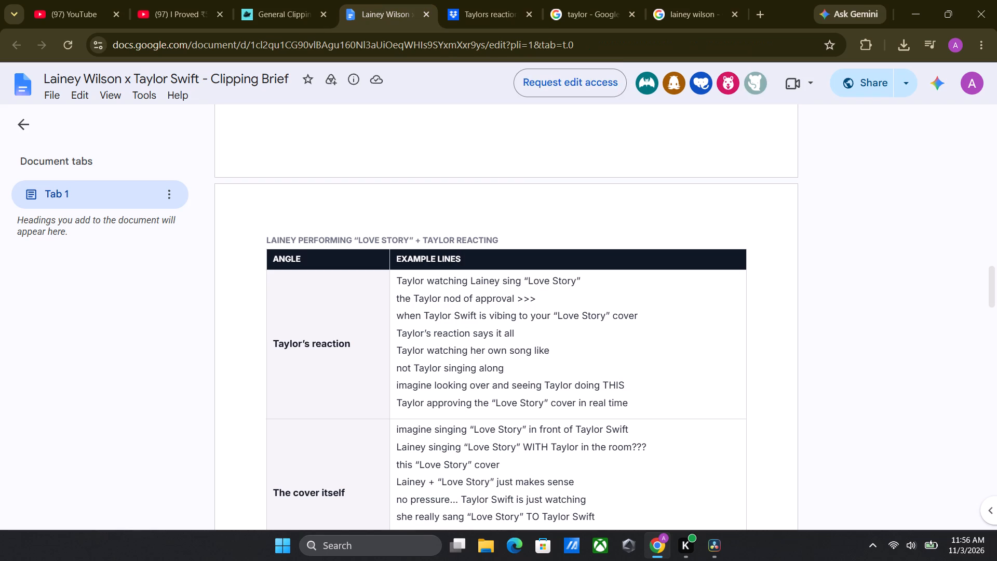
pyautogui.moveTo(420, 331); pyautogui.dragTo(454, 332)
pyautogui.moveTo(433, 353); pyautogui.dragTo(521, 350)
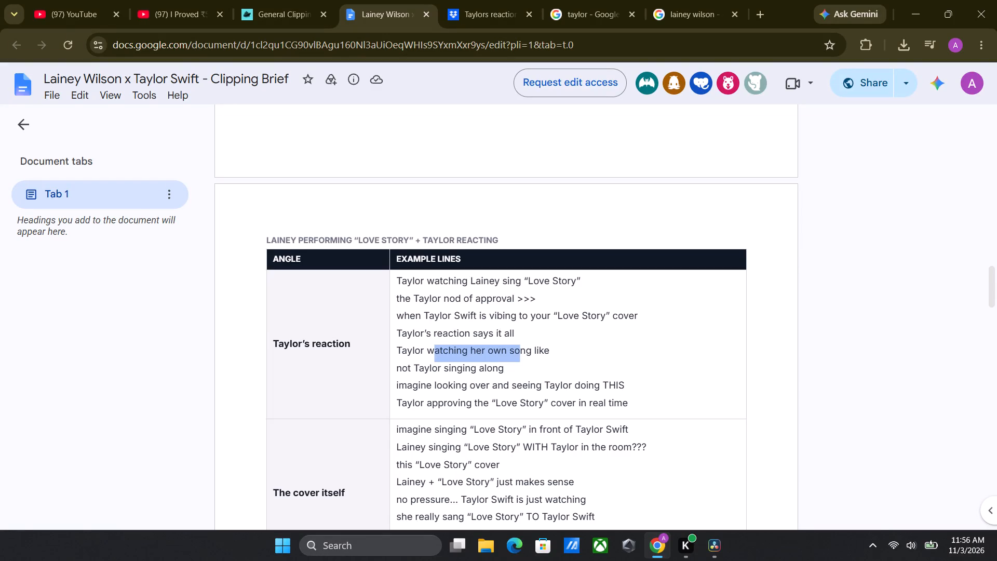
pyautogui.moveTo(397, 407); pyautogui.dragTo(591, 410)
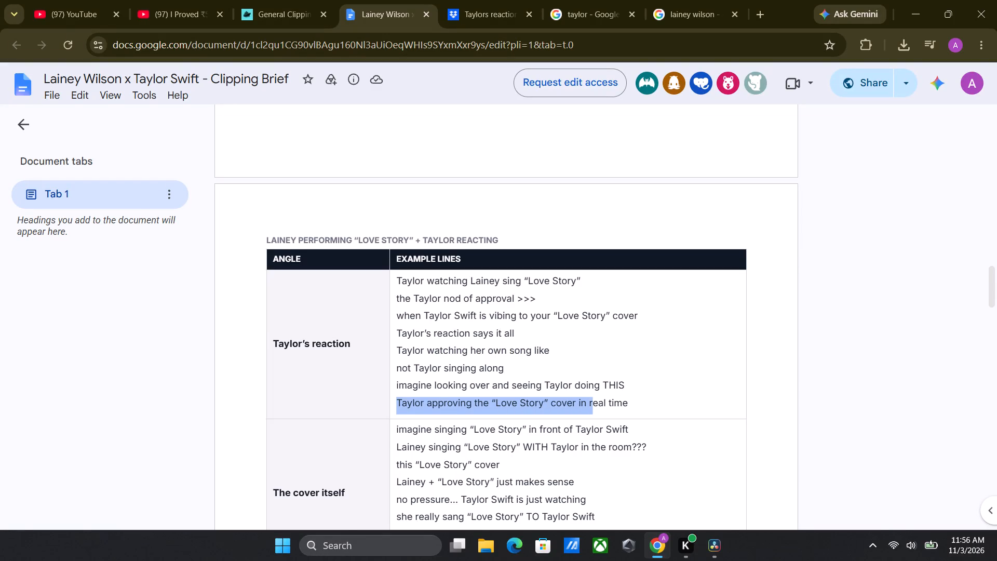
pyautogui.moveTo(591, 410); pyautogui.dragTo(617, 411)
pyautogui.moveTo(395, 332); pyautogui.dragTo(522, 338)
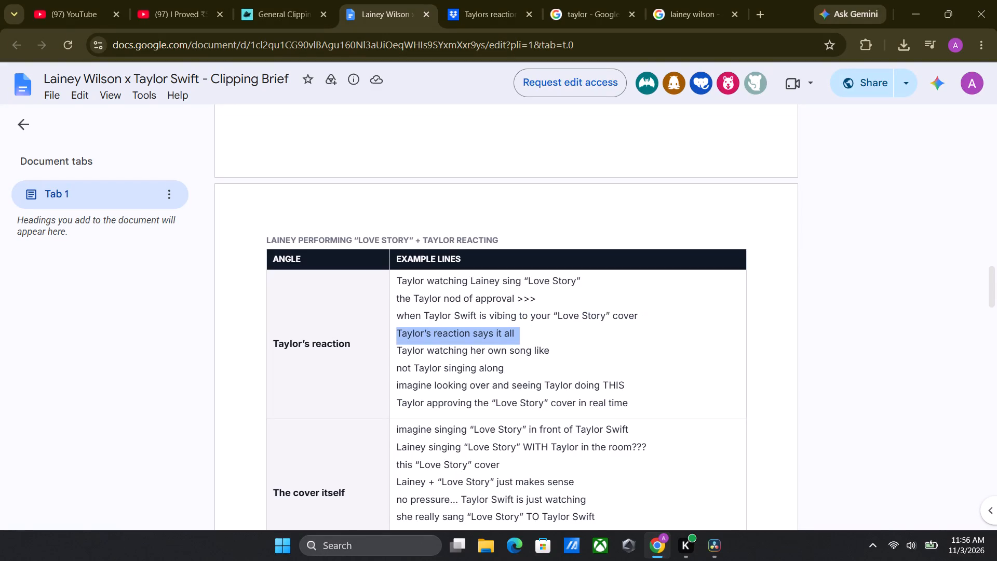
pyautogui.hotkey('ctrl', 'c')
pyautogui.hotkey('ctrl', 'c')
# In DaVinci Resolve, return the playhead to the timeline start and paste "Taylor's reaction says it all" into the Text+ title.
pyautogui.hotkey('alt', 'Tab')
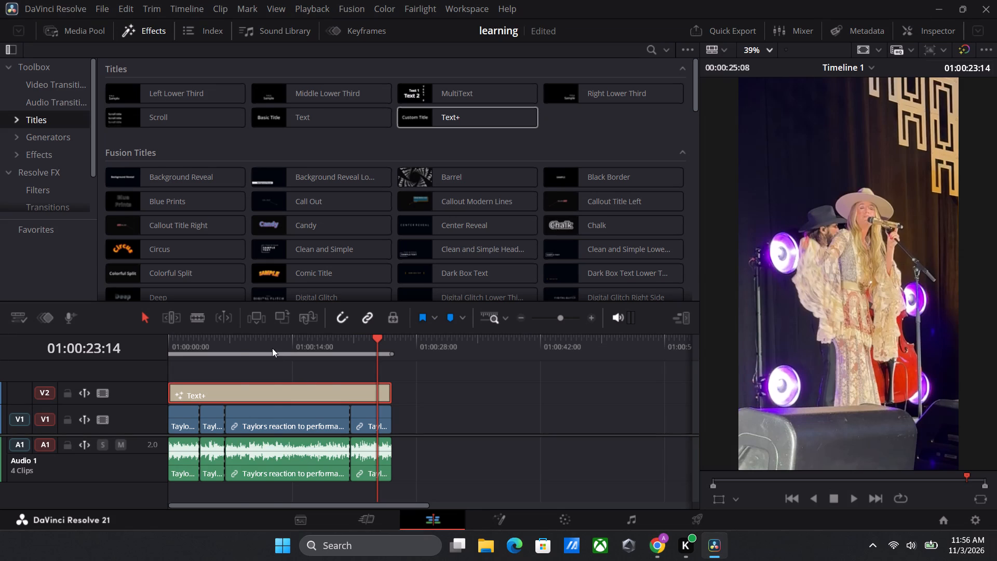
pyautogui.moveTo(272, 348); pyautogui.dragTo(118, 352)
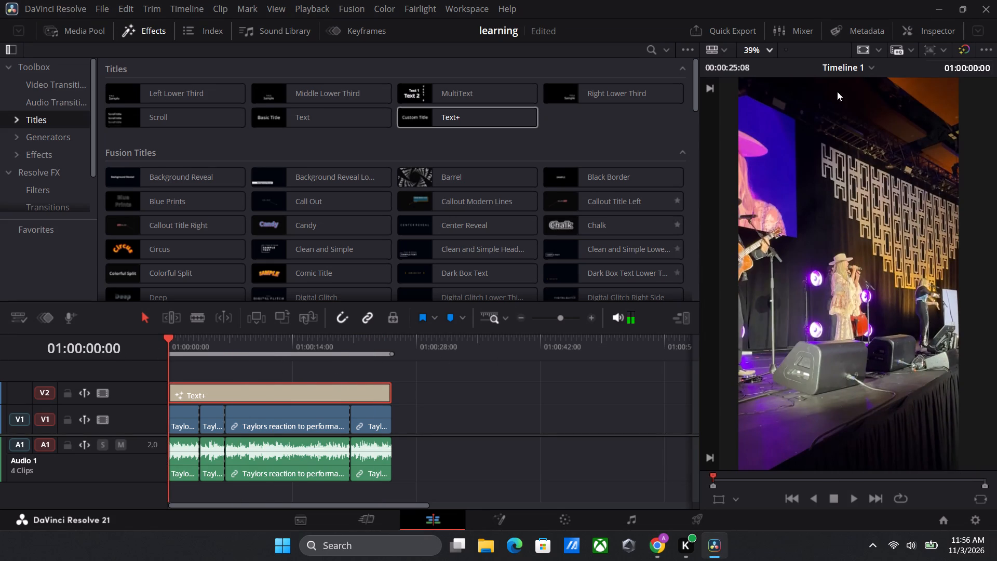
pyautogui.click(916, 40)
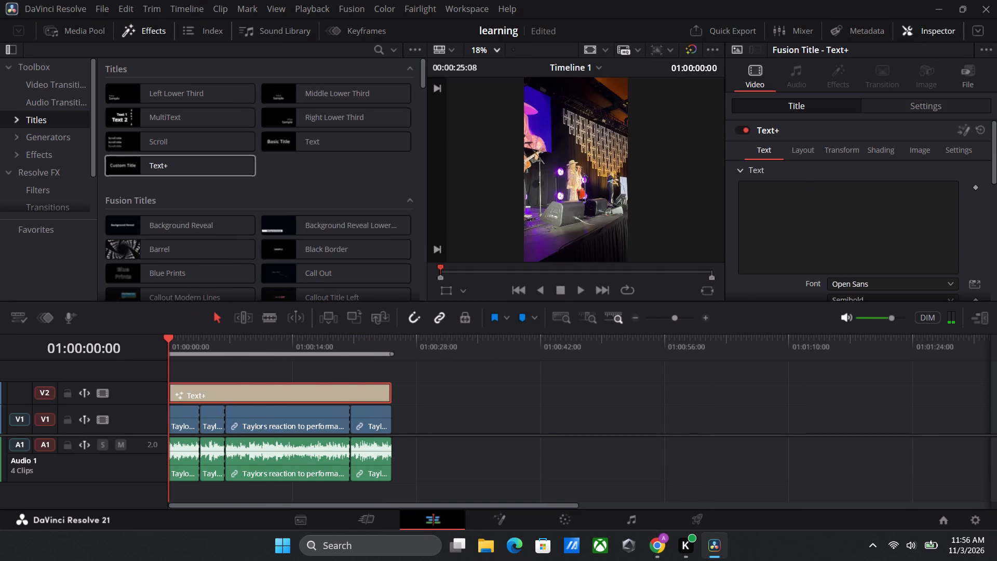
pyautogui.click(790, 206)
pyautogui.hotkey('ctrl', 'v')
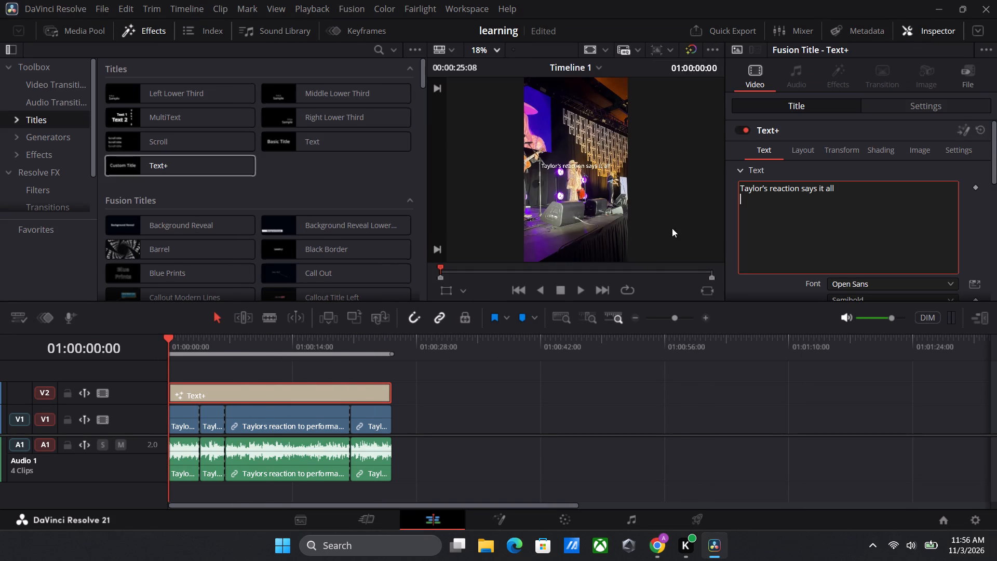
# Set the Text+ title's font to Apple Garamond in the Bold style.
pyautogui.scroll(-2, 814, 223)
pyautogui.click(898, 205)
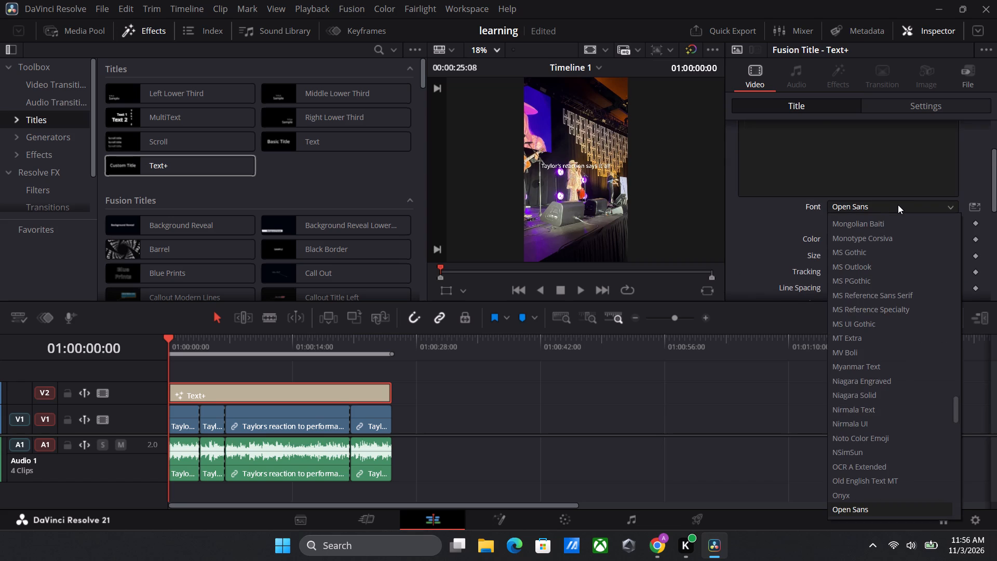
pyautogui.press('a')
pyautogui.press('p')
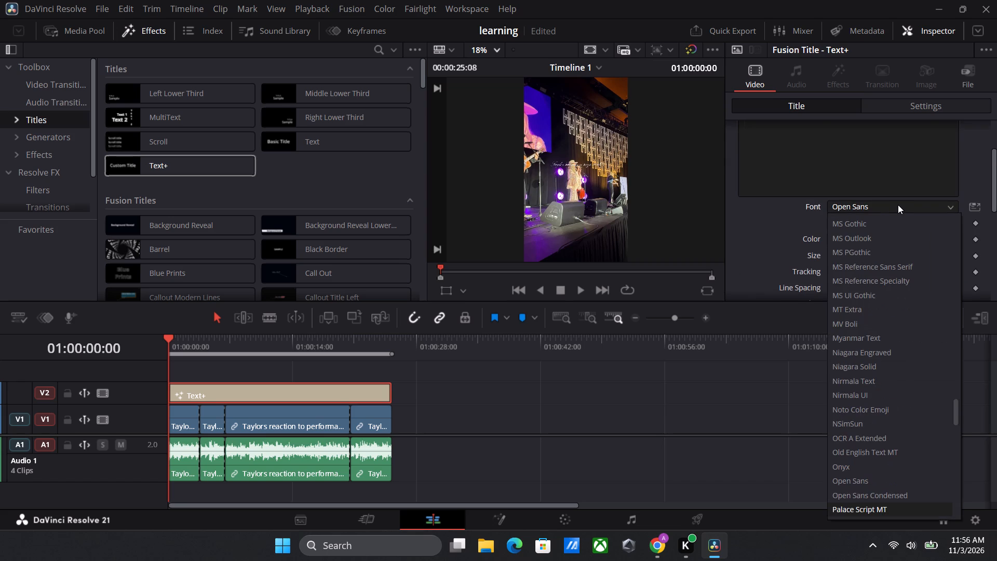
pyautogui.press('p')
pyautogui.press('\\')
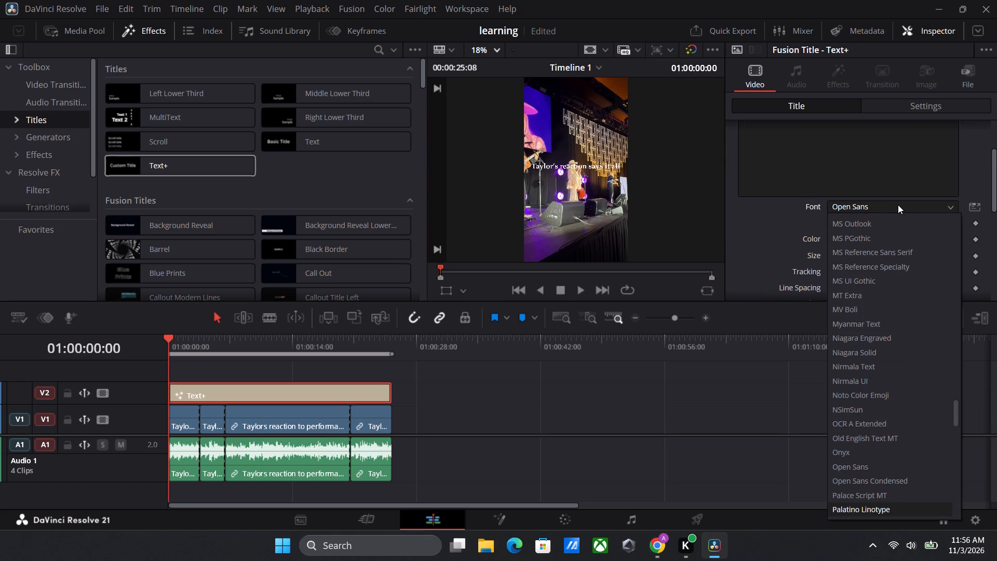
pyautogui.press('BackSpace')
pyautogui.press('BackSpace')
pyautogui.press('BackSpace')
pyautogui.press('BackSpace')
pyautogui.press('BackSpace')
pyautogui.press('a')
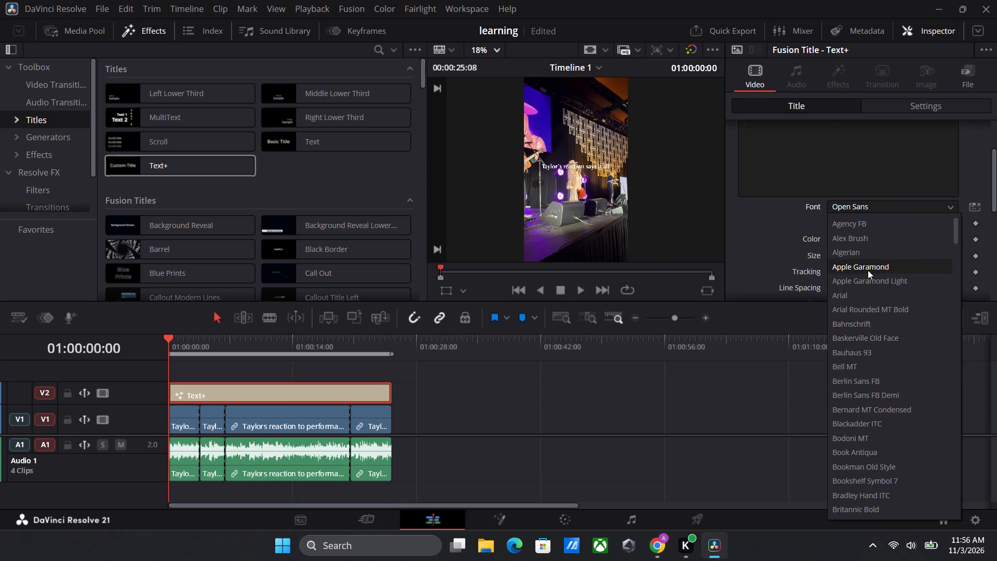
pyautogui.click(868, 270)
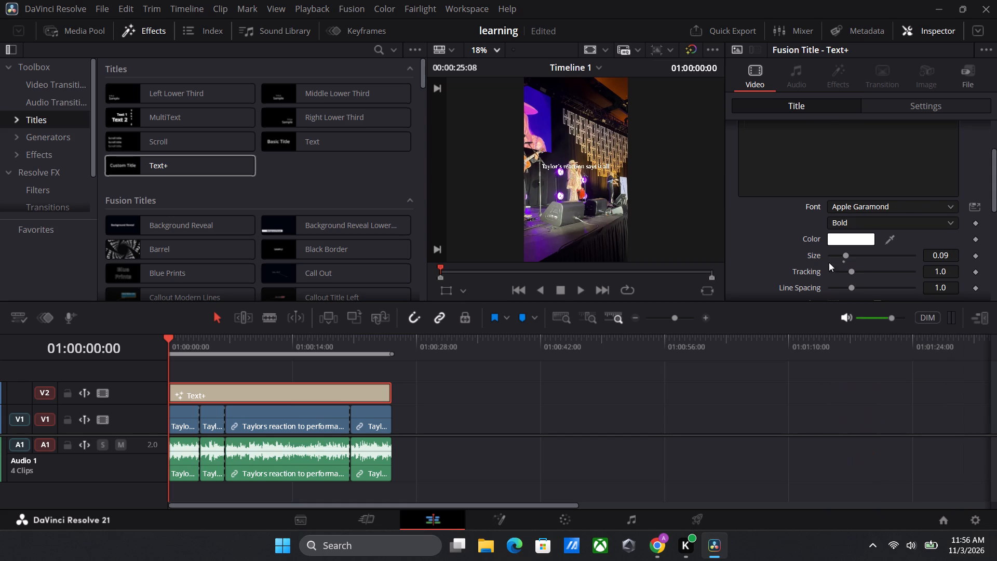
pyautogui.click(886, 226)
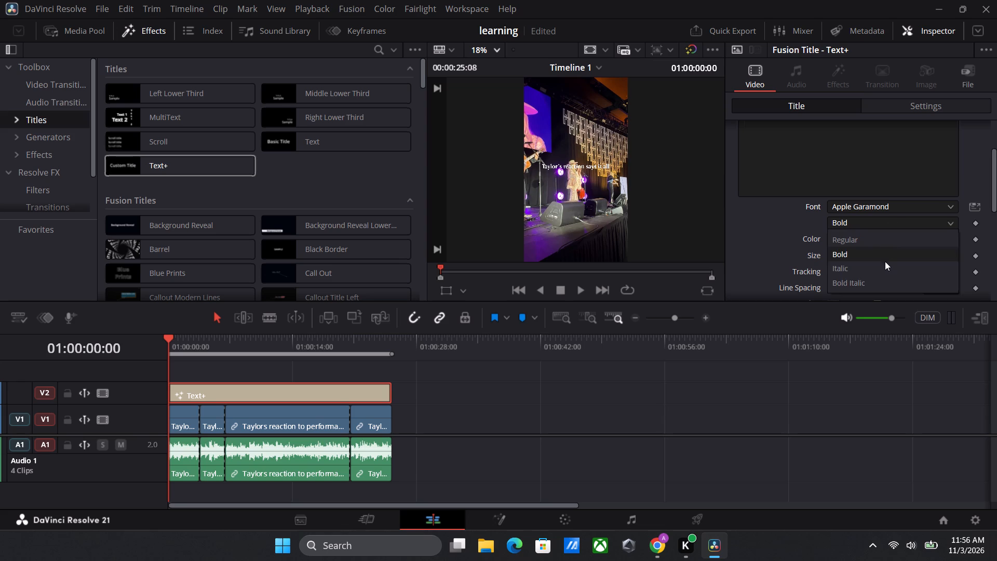
pyautogui.click(850, 252)
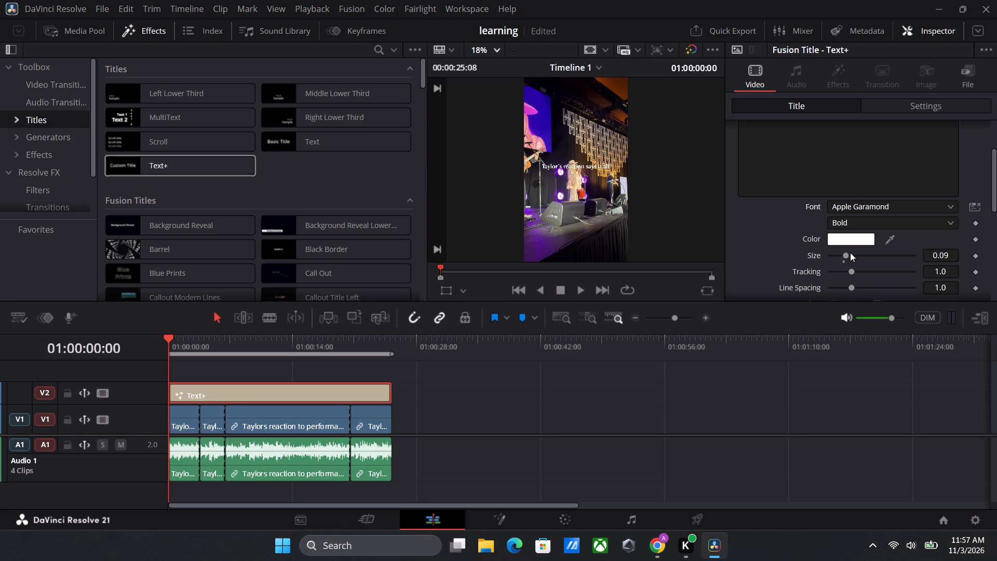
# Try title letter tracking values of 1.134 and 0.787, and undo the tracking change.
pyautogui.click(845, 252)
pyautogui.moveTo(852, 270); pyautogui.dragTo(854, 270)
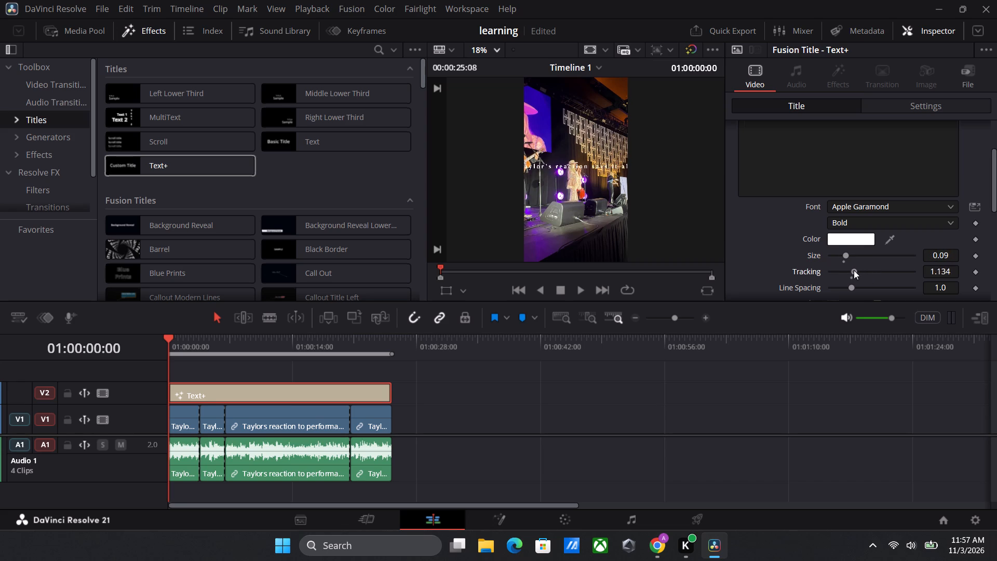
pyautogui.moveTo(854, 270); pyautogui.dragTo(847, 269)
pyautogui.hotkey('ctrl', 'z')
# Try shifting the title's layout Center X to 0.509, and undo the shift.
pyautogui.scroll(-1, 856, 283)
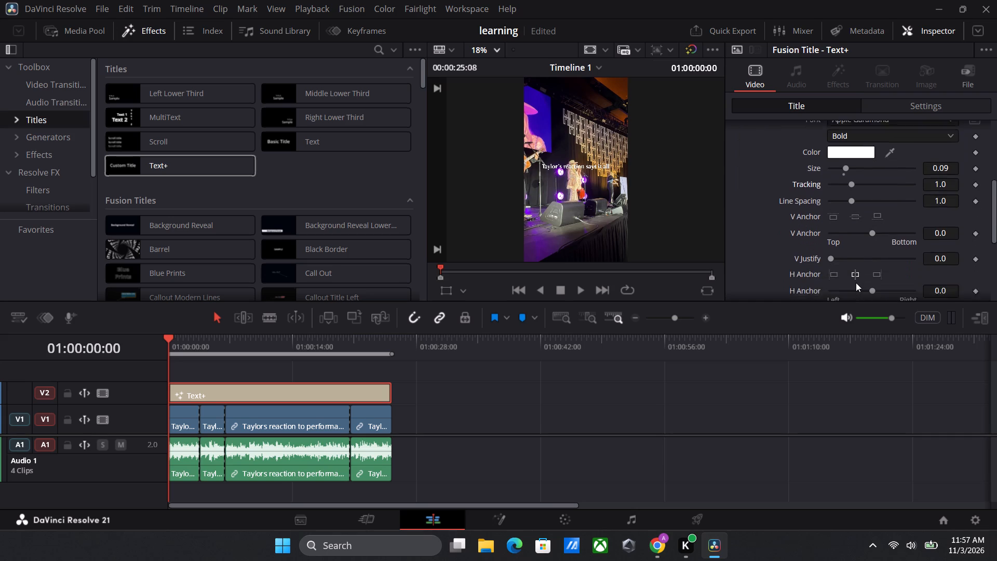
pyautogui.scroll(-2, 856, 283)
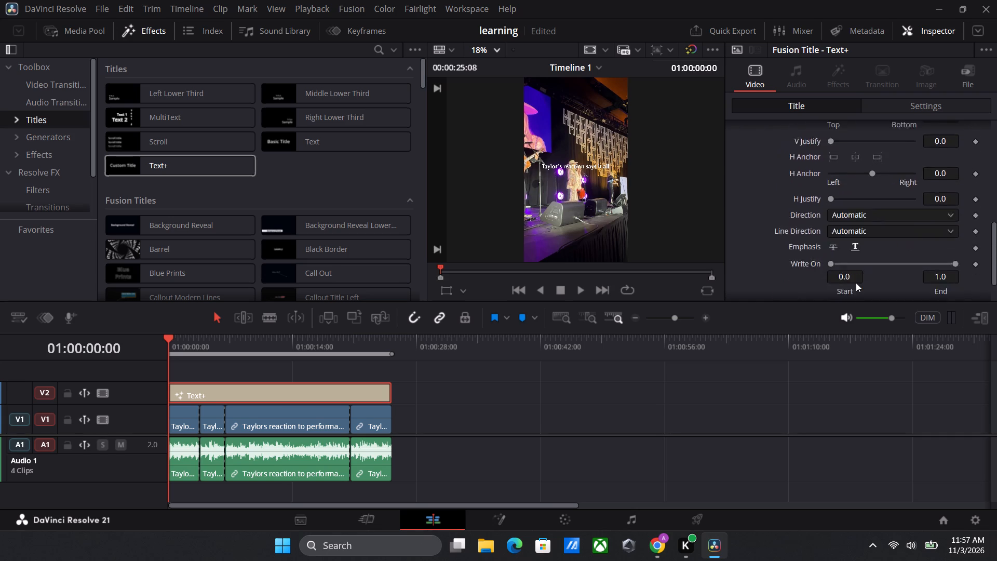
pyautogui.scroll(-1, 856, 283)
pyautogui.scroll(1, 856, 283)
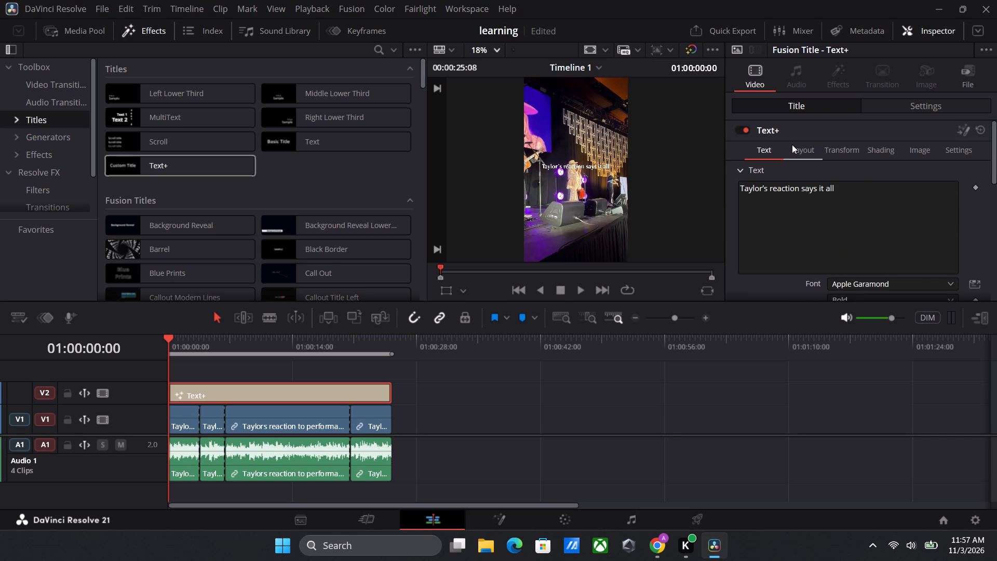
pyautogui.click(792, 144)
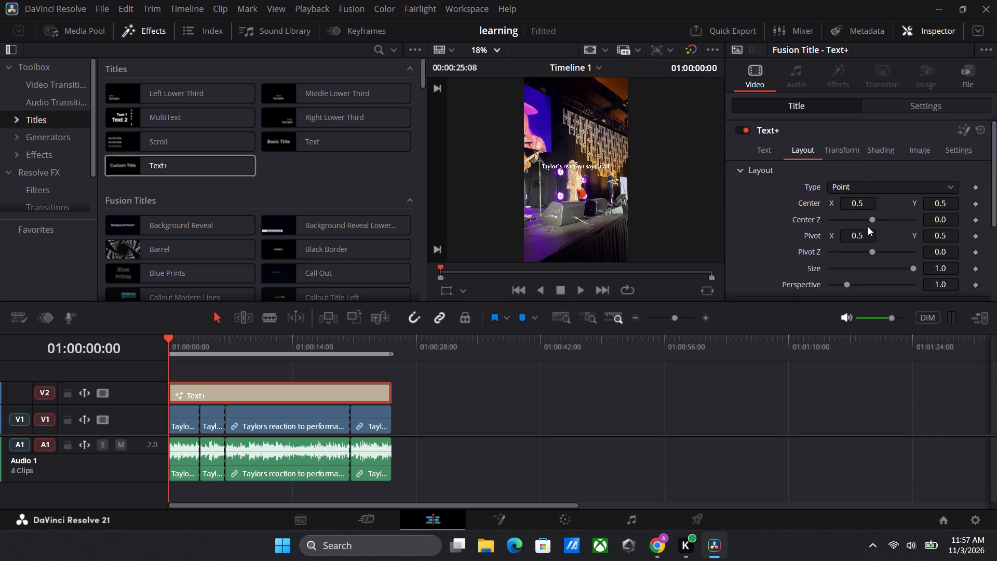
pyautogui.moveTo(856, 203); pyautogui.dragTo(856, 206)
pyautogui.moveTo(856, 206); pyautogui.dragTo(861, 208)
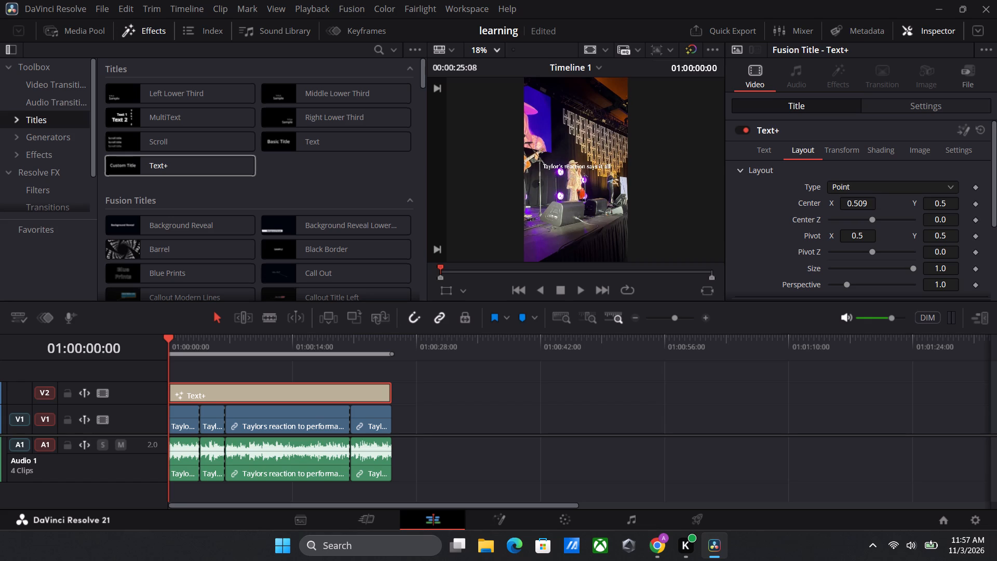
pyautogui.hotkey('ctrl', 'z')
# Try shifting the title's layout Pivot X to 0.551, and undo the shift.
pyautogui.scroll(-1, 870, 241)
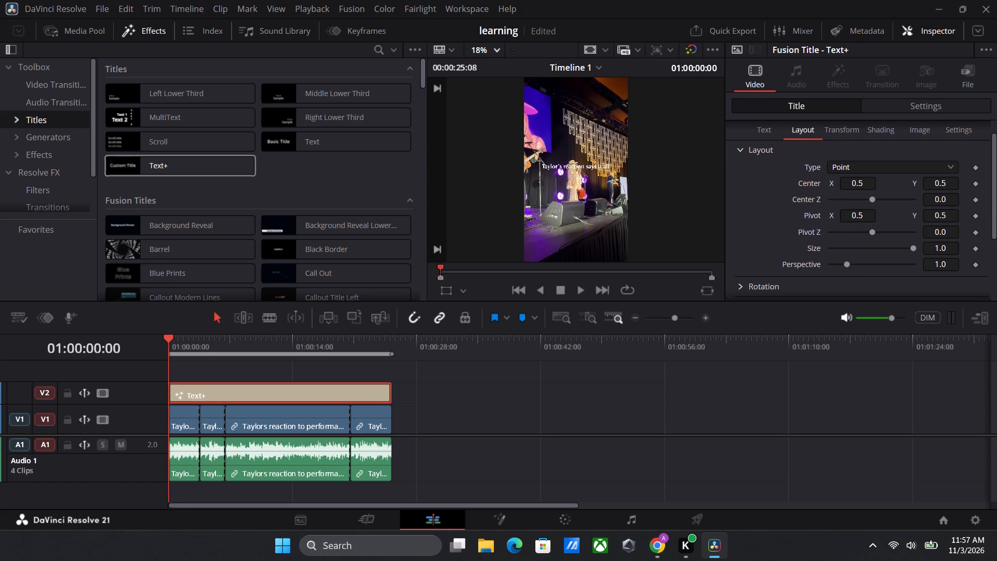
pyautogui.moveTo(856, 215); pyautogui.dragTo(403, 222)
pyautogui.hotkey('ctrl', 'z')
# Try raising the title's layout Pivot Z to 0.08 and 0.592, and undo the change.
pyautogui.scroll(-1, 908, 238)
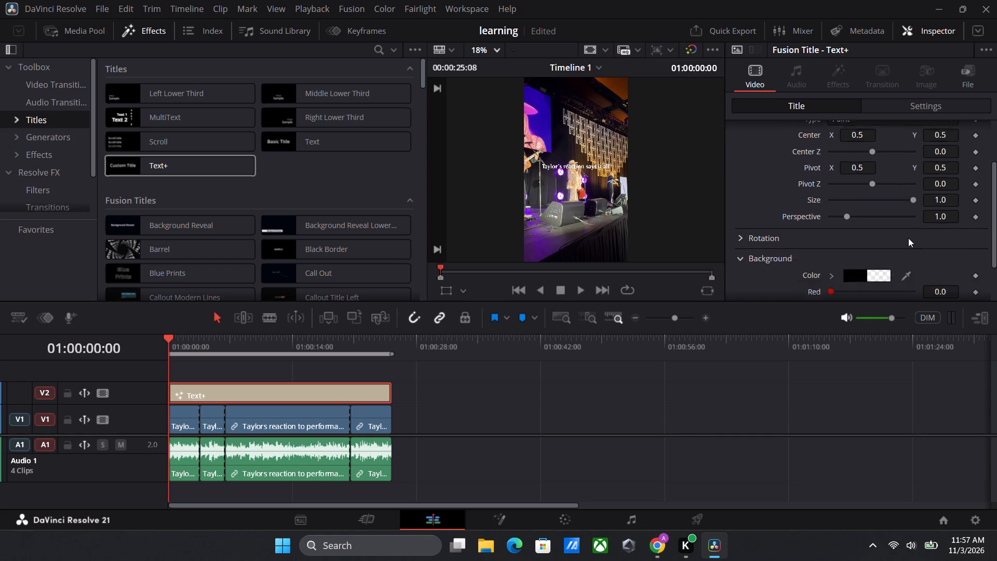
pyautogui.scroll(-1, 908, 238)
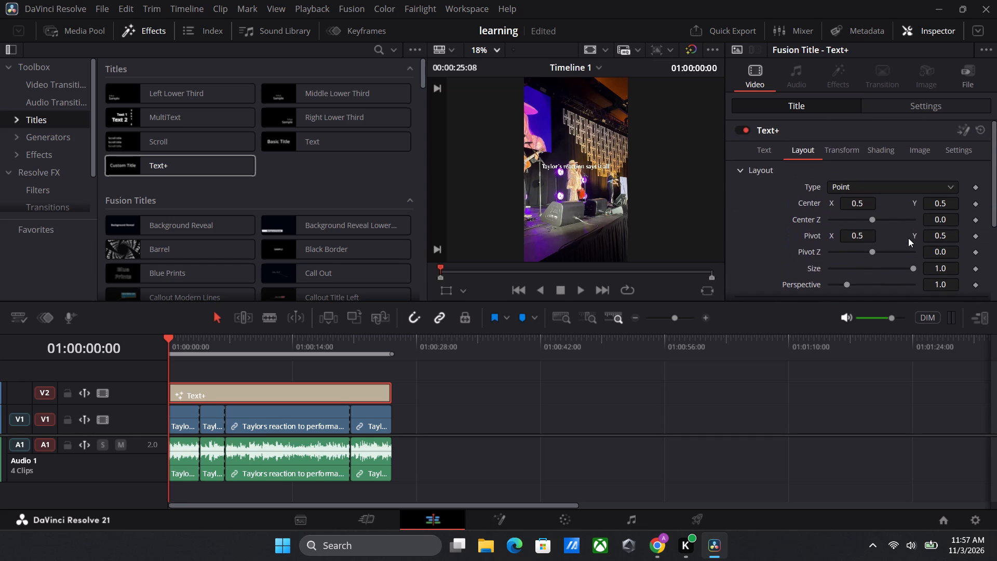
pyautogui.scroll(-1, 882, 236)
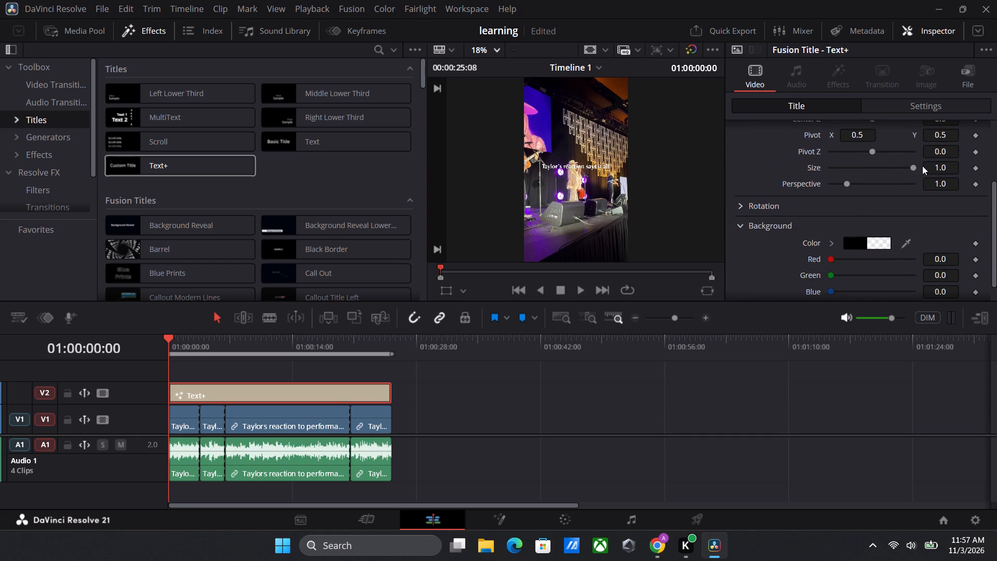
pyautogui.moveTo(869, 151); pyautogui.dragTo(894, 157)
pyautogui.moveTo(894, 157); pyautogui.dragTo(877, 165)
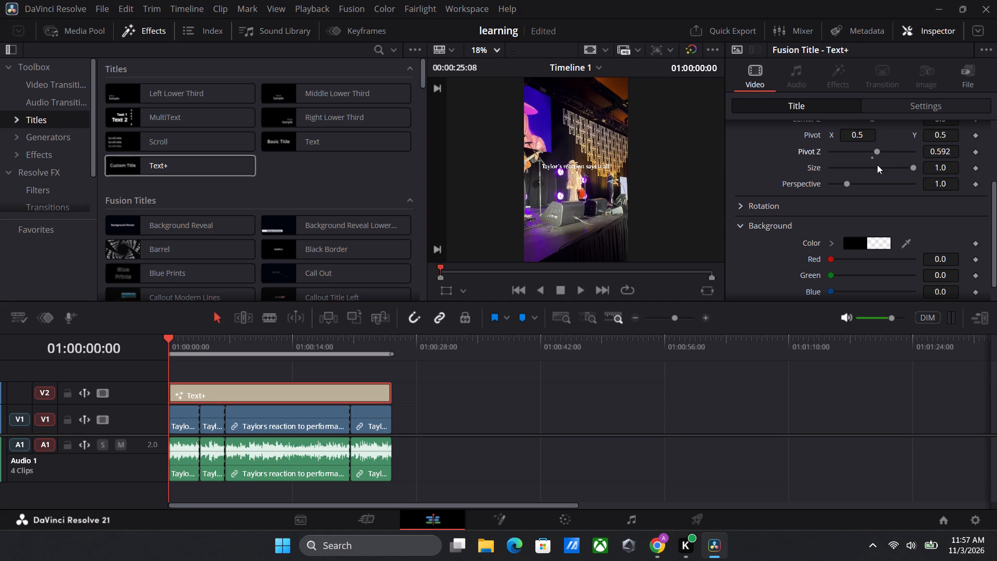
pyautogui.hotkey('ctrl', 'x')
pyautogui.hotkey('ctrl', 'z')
# Raise the title toward the top of the frame by setting its layout Pivot Y to 1.09.
pyautogui.moveTo(937, 137); pyautogui.dragTo(576, 154)
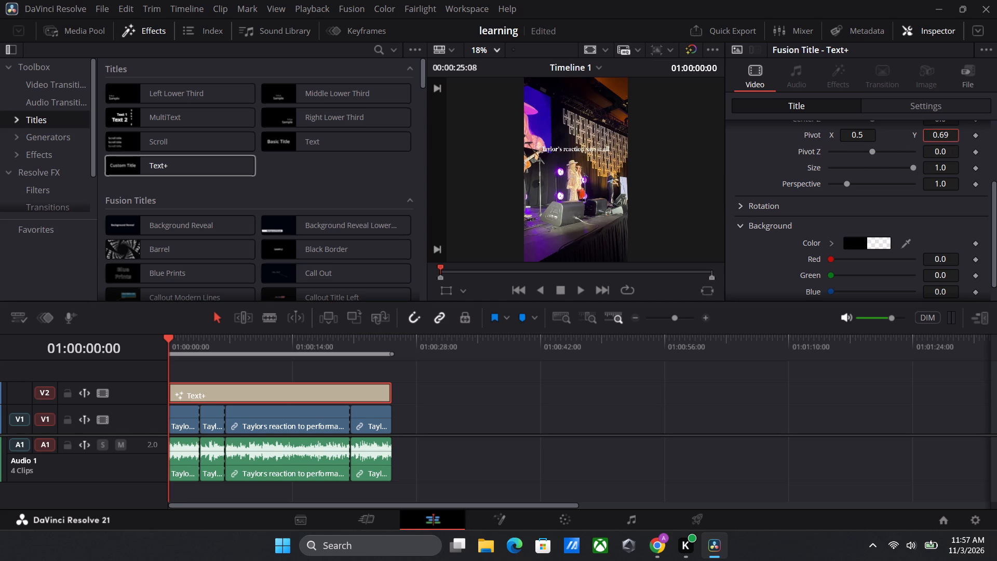
pyautogui.moveTo(576, 154); pyautogui.dragTo(681, 210)
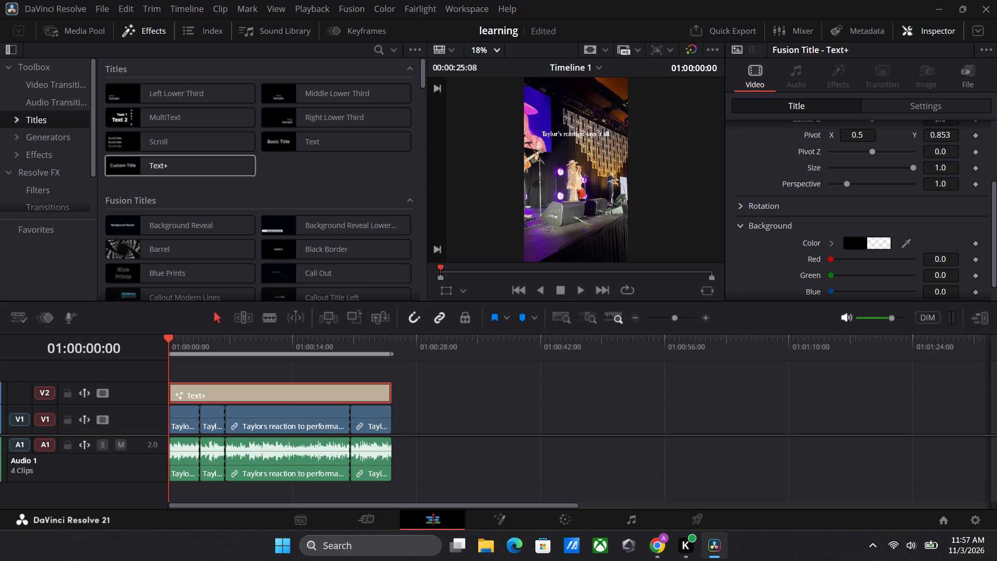
pyautogui.moveTo(933, 137); pyautogui.dragTo(653, 166)
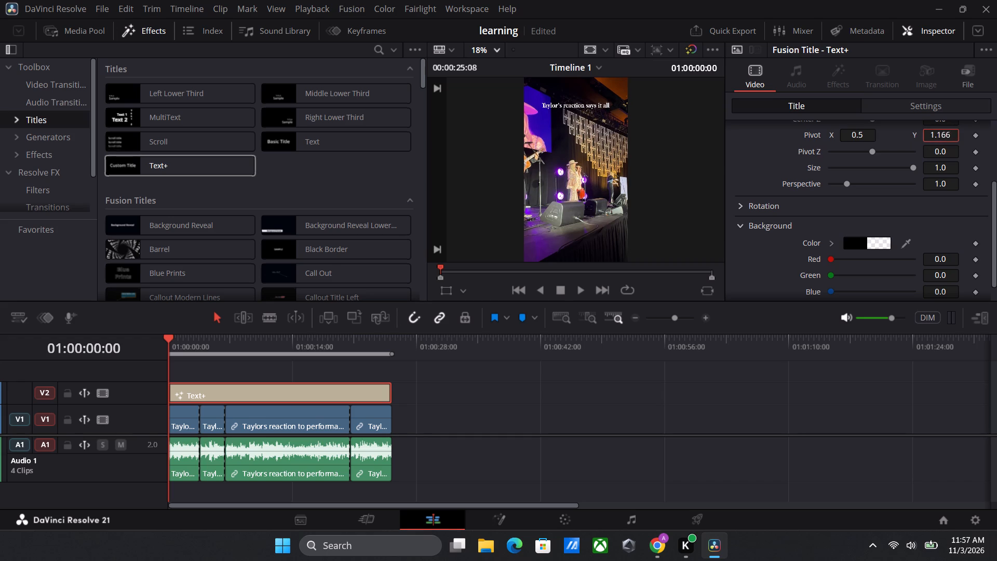
pyautogui.moveTo(653, 166); pyautogui.dragTo(670, 166)
pyautogui.moveTo(941, 137); pyautogui.dragTo(930, 137)
pyautogui.moveTo(930, 137); pyautogui.dragTo(871, 119)
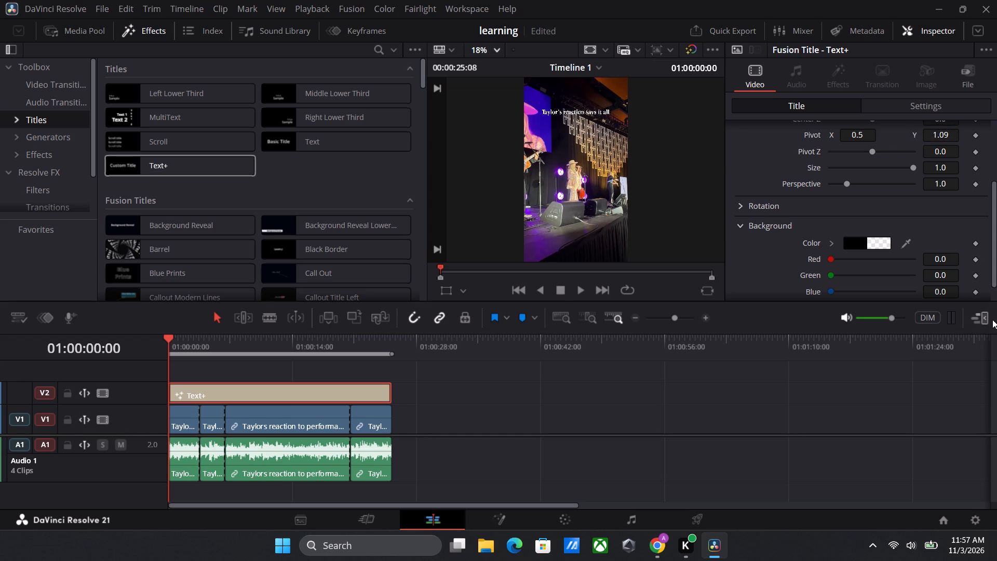
# Hide the Inspector and play the timeline from the start to review the title's placement over the video.
pyautogui.click(995, 319)
pyautogui.click(974, 311)
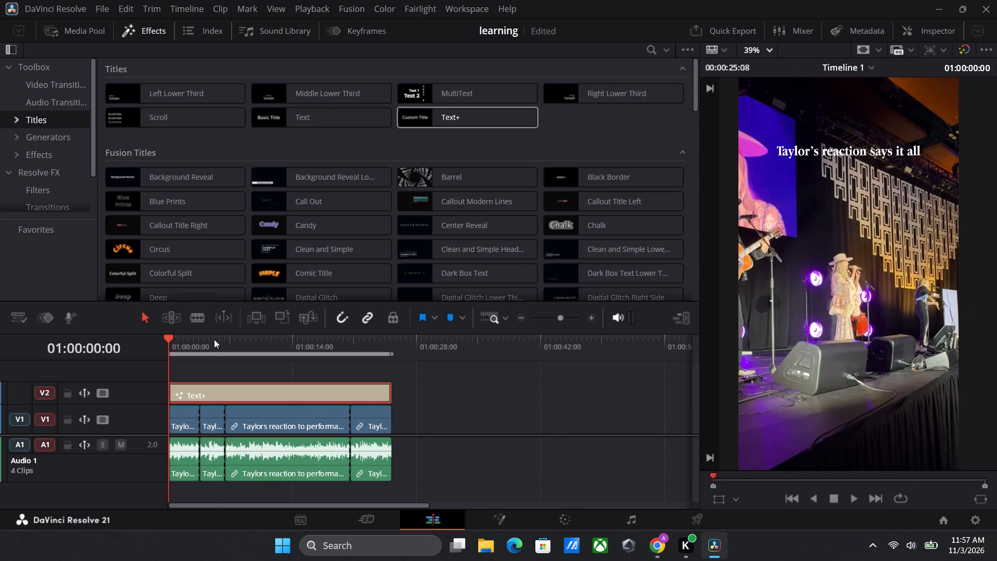
pyautogui.moveTo(214, 339); pyautogui.dragTo(90, 380)
pyautogui.press('space')
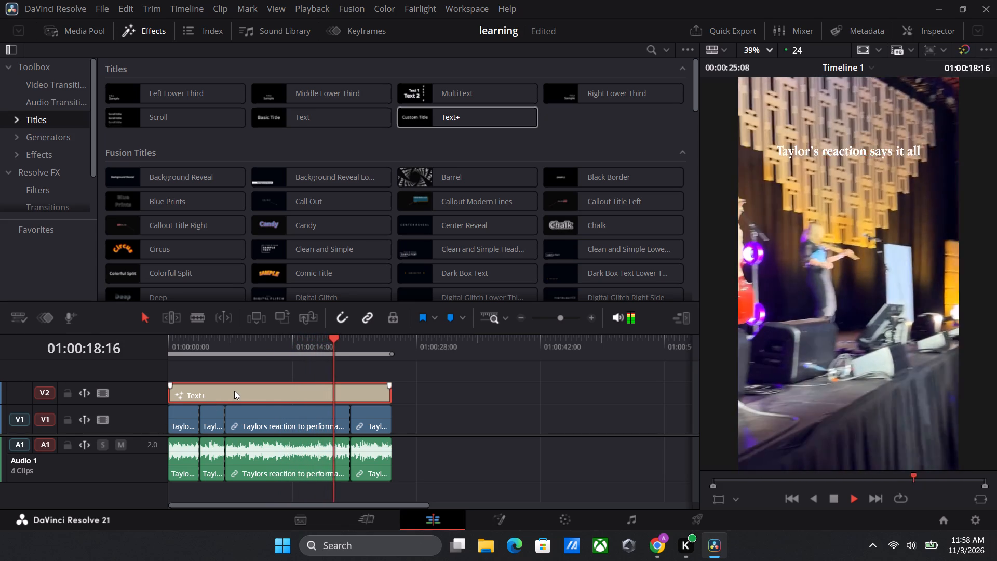
# Open the Text+ title clip on the Fusion page.
pyautogui.click(234, 391)
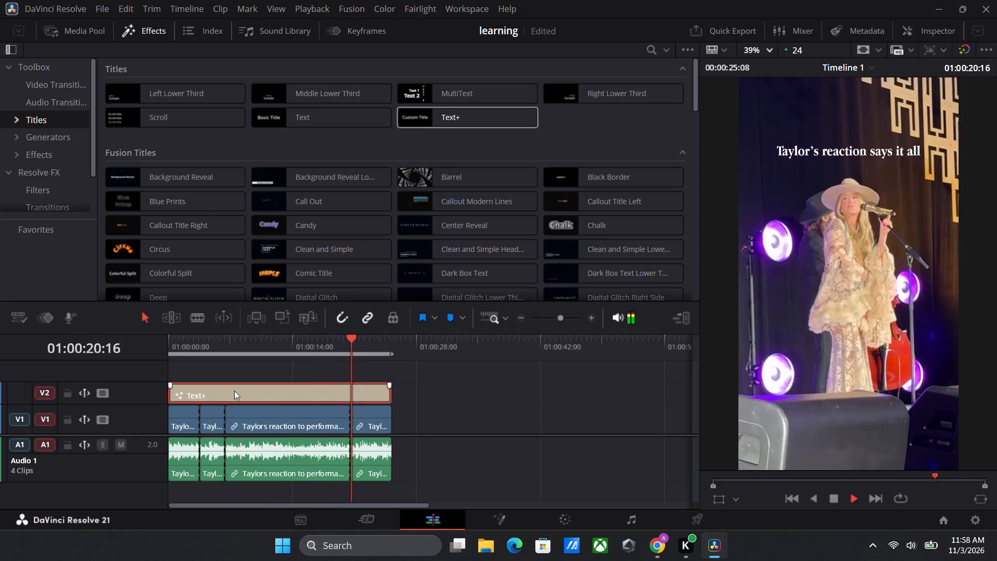
pyautogui.rightClick(234, 391)
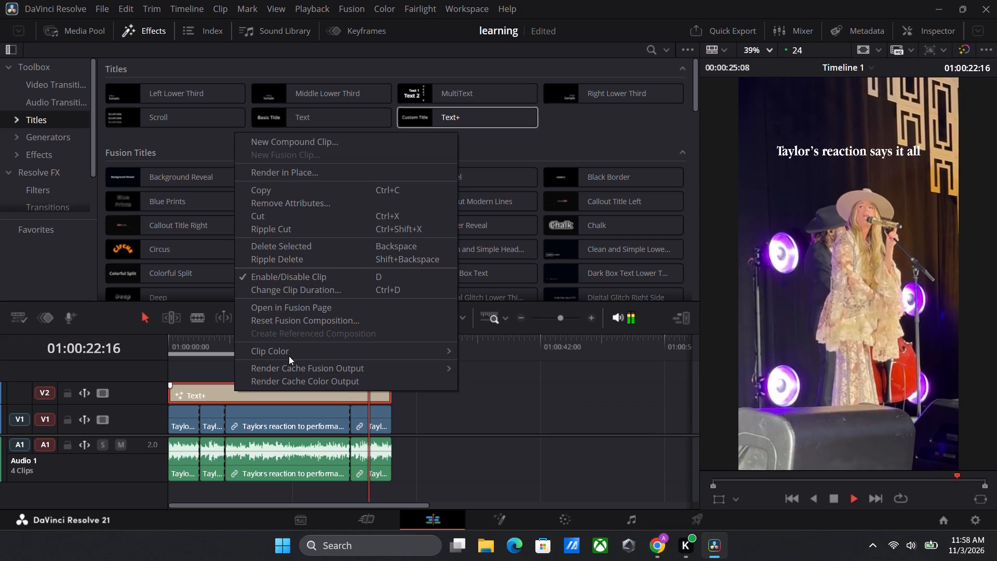
pyautogui.click(288, 311)
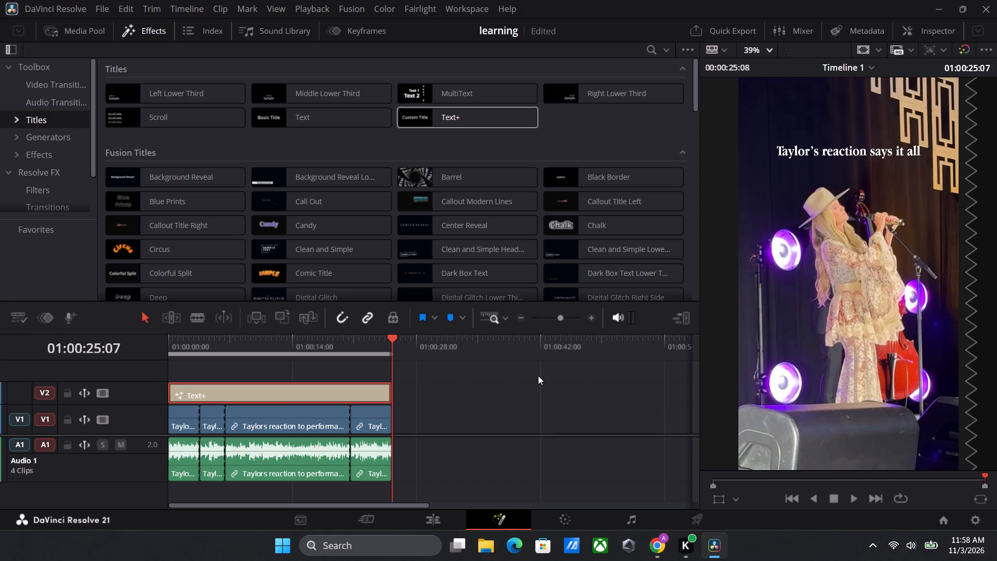
pyautogui.click(286, 389)
pyautogui.rightClick(286, 389)
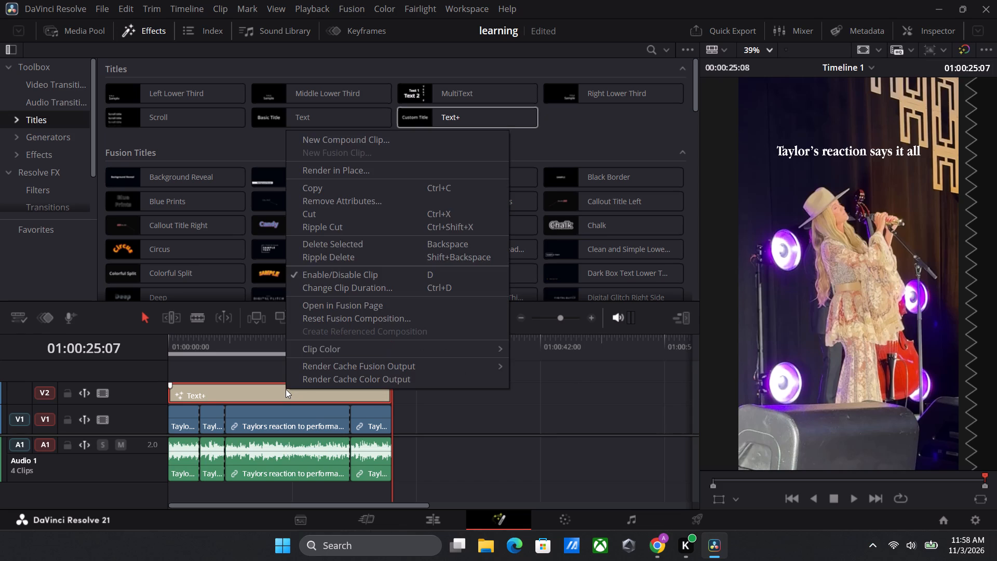
pyautogui.click(341, 304)
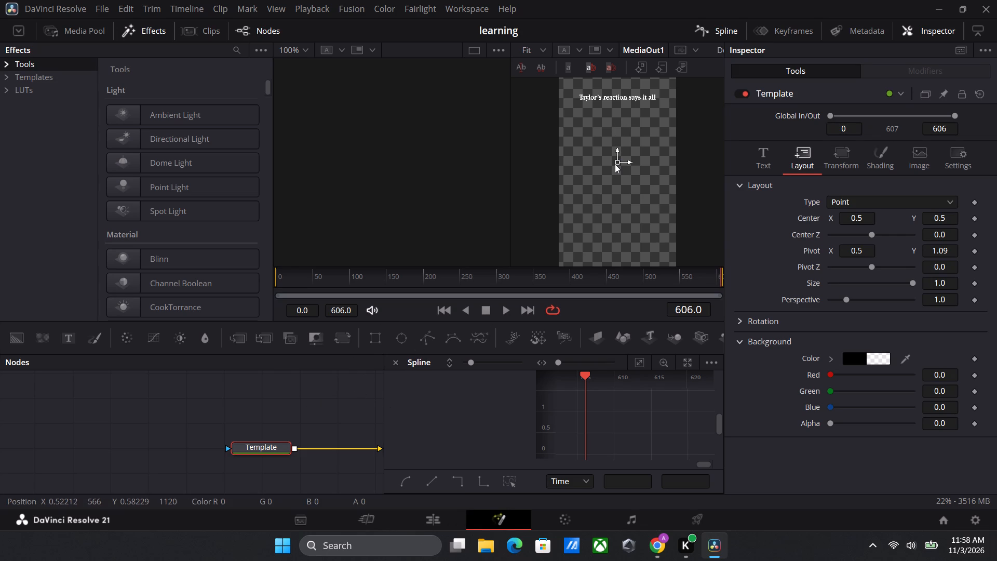
# Add an Ambient Light node to the title's Fusion composition.
pyautogui.click(219, 115)
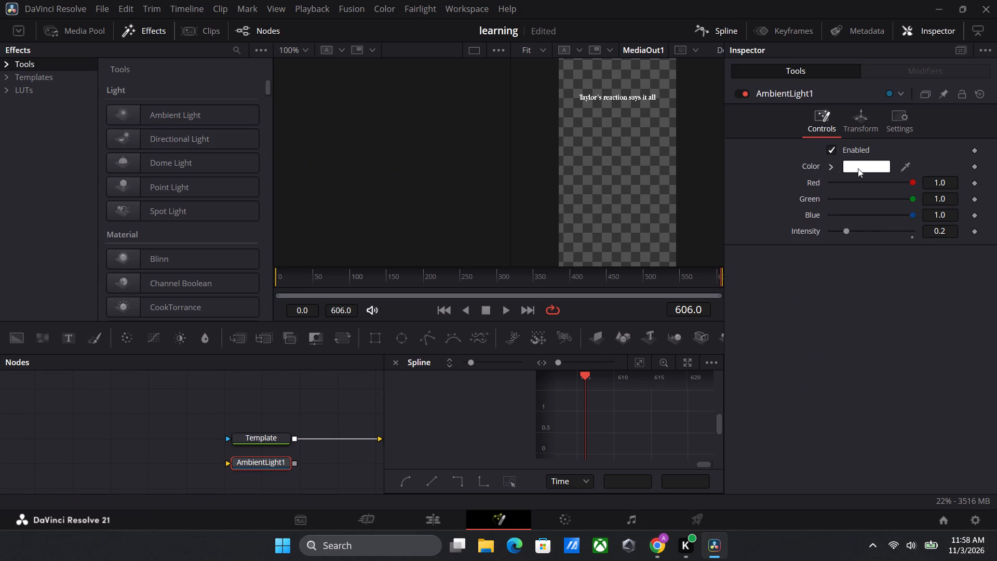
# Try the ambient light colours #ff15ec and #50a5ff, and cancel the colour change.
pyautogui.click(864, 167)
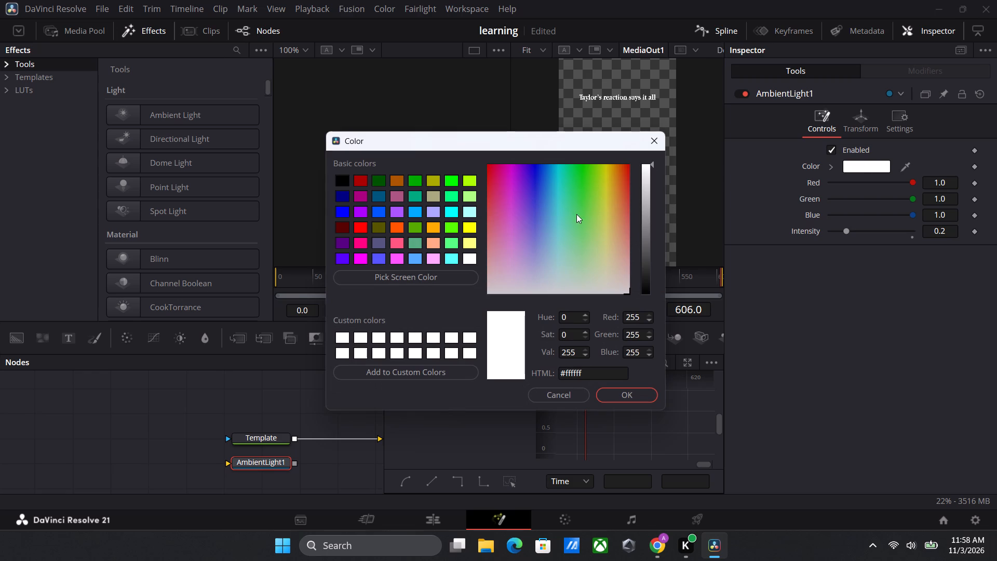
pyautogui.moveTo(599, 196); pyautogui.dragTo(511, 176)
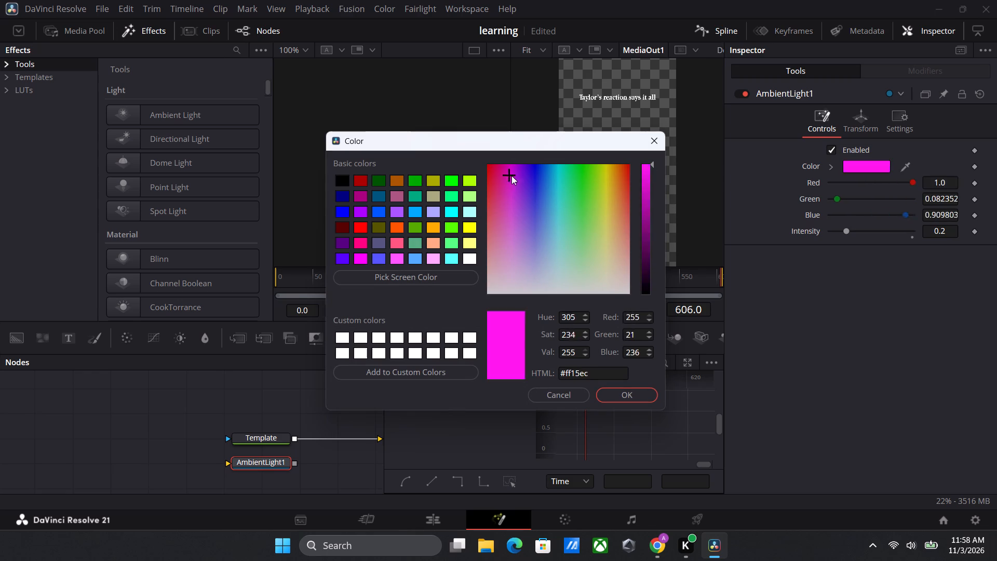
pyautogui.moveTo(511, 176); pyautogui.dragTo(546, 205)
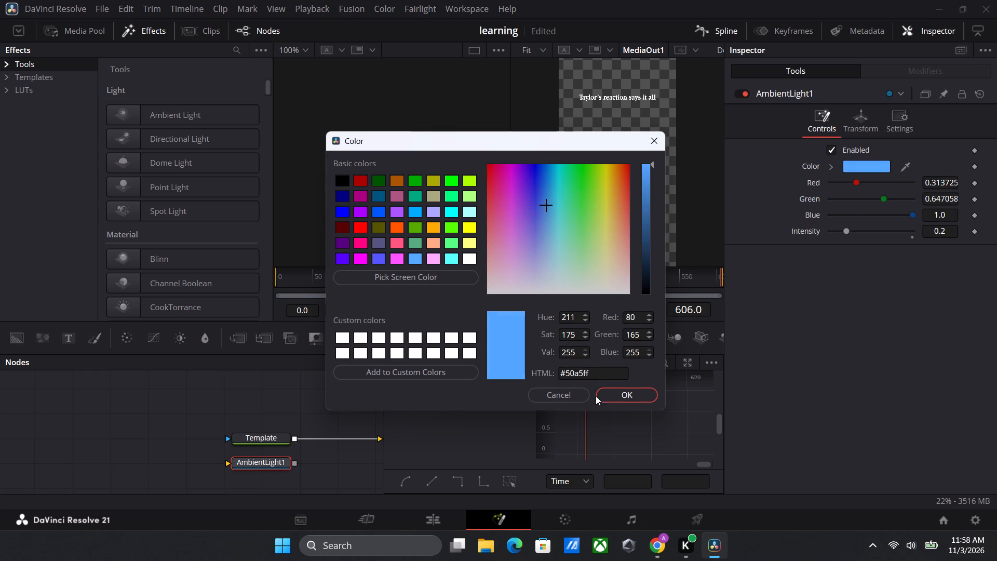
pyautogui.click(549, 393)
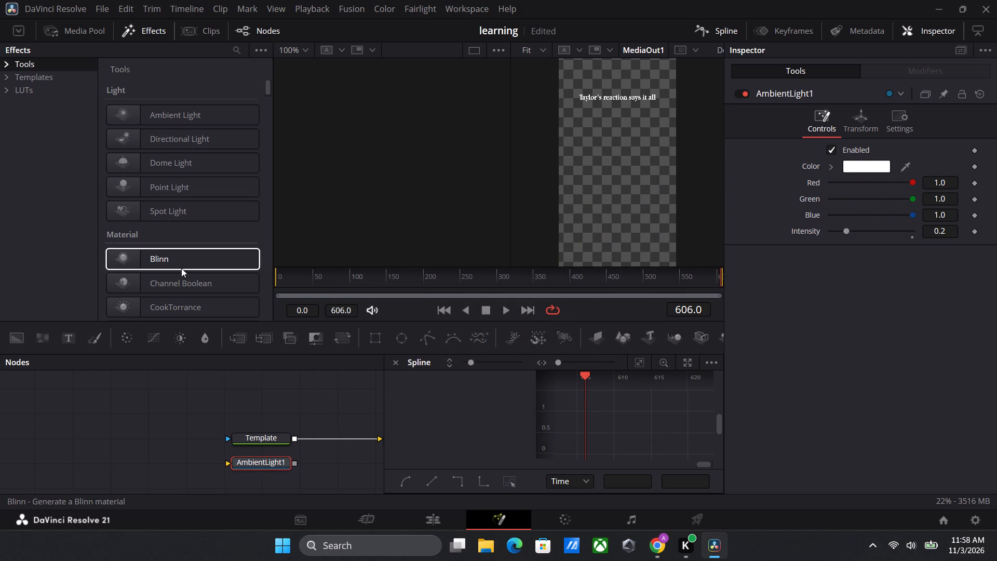
# Add a Point Light merged with the ambient light, and enable Pass Through Lights on the 3D merge node.
pyautogui.moveTo(214, 244); pyautogui.dragTo(164, 129)
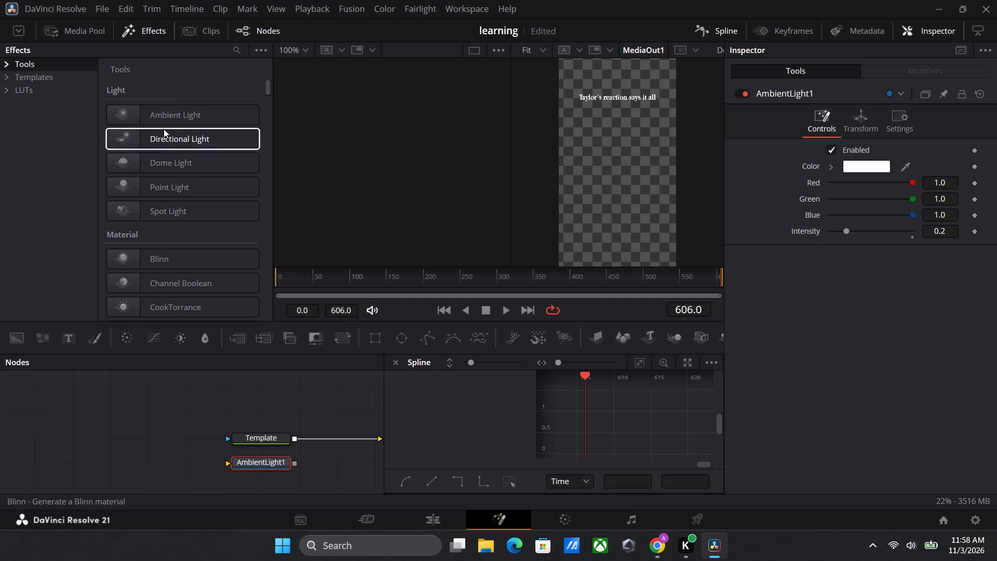
pyautogui.moveTo(164, 129); pyautogui.dragTo(173, 180)
pyautogui.click(173, 180)
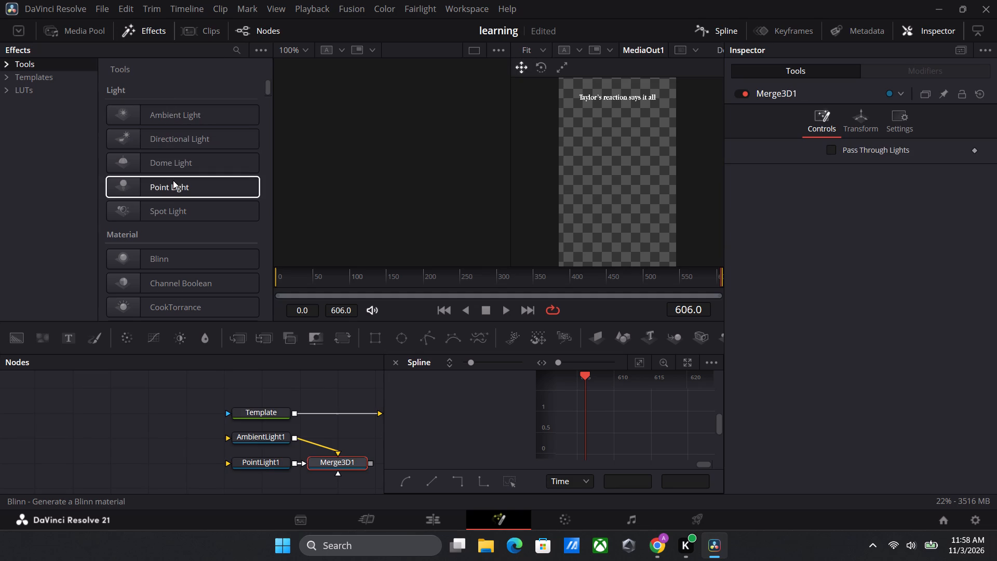
pyautogui.click(834, 149)
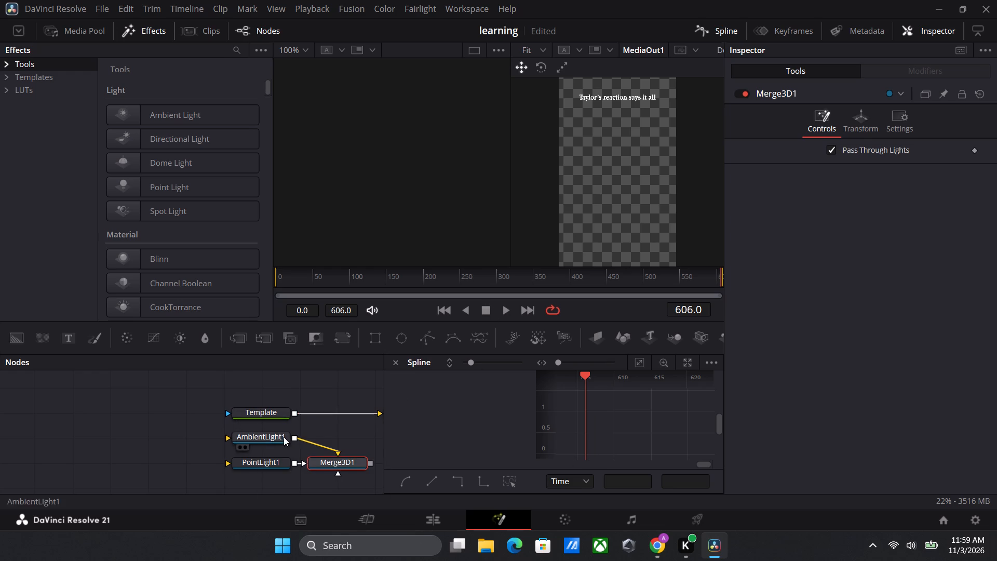
# Shift the Template node slightly in the node graph, and browse further through the Fusion tools.
pyautogui.click(252, 438)
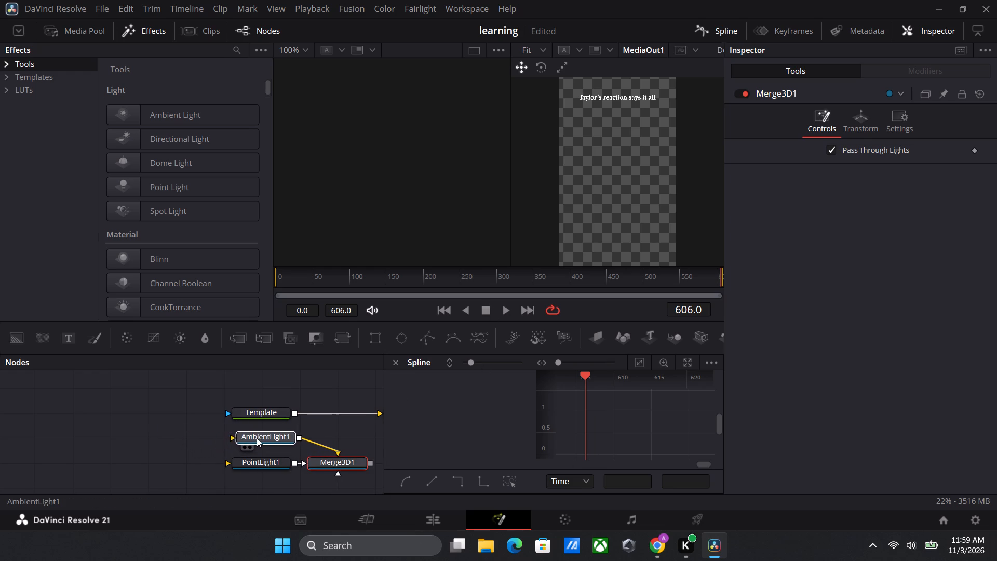
pyautogui.click(270, 408)
pyautogui.moveTo(270, 408); pyautogui.dragTo(294, 404)
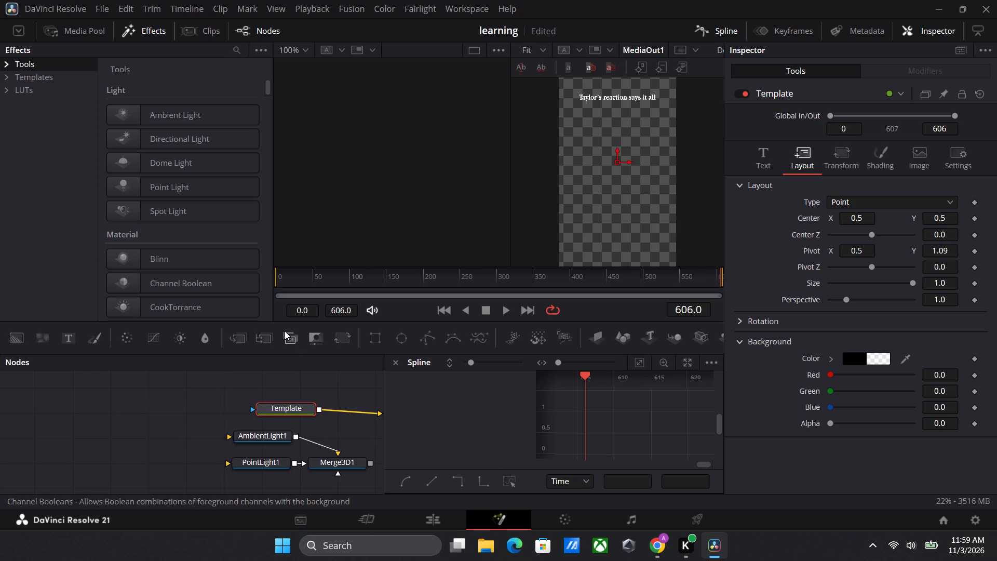
pyautogui.scroll(-5, 126, 241)
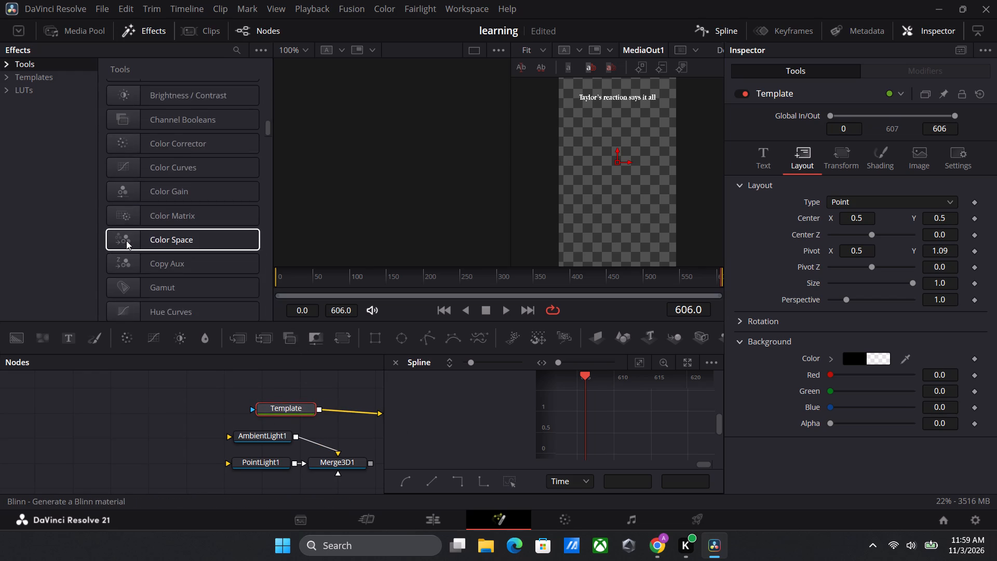
# Return to the Edit page, open the Text+ title's Shading settings and check shading elements 8 and 1.
pyautogui.click(430, 522)
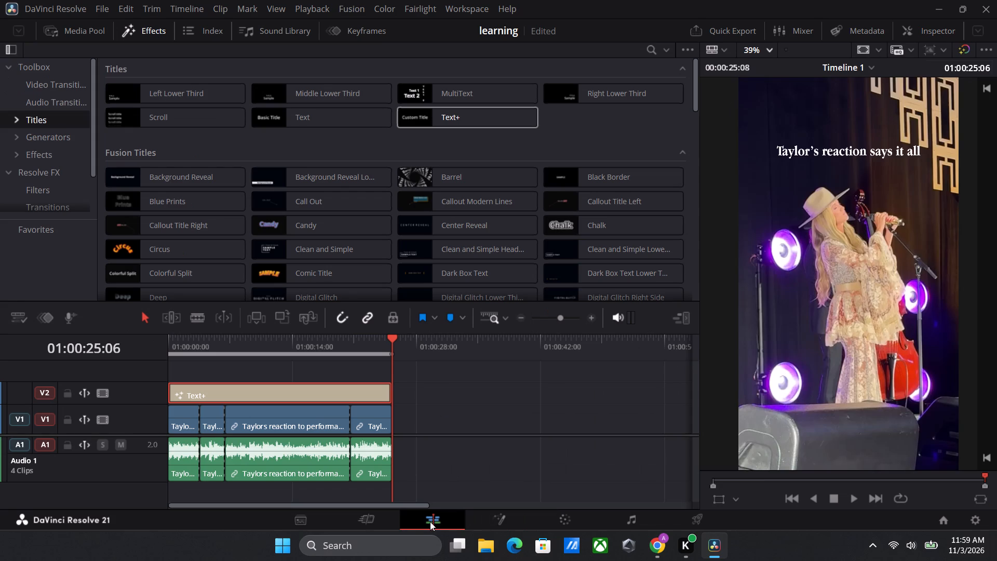
pyautogui.click(842, 150)
pyautogui.click(297, 391)
pyautogui.click(931, 31)
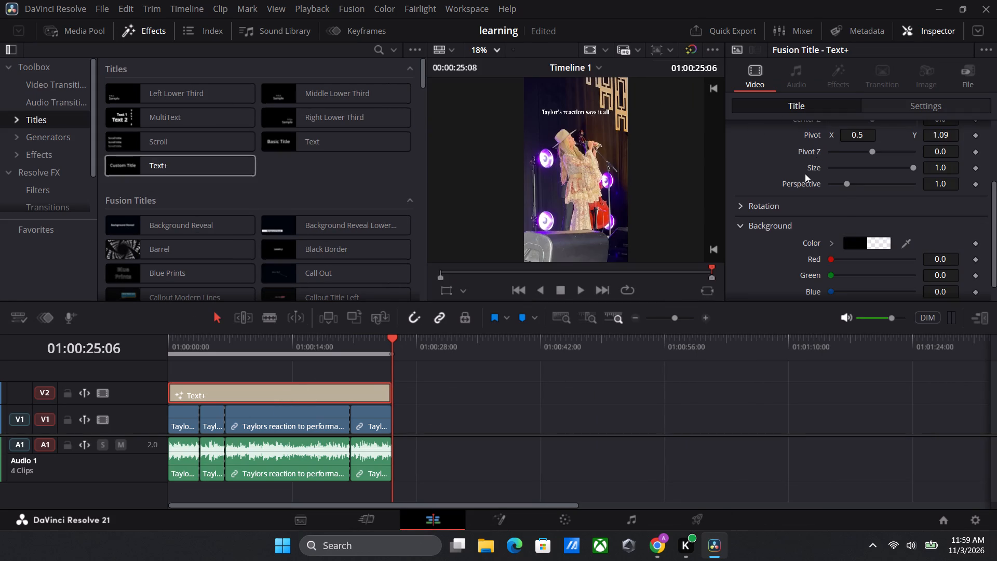
pyautogui.scroll(14, 805, 173)
pyautogui.click(846, 149)
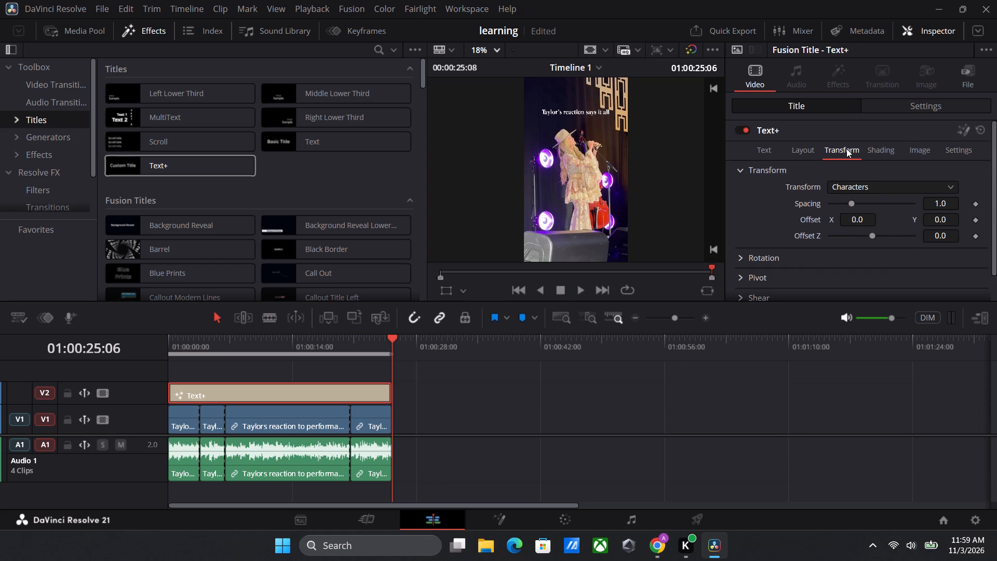
pyautogui.click(870, 152)
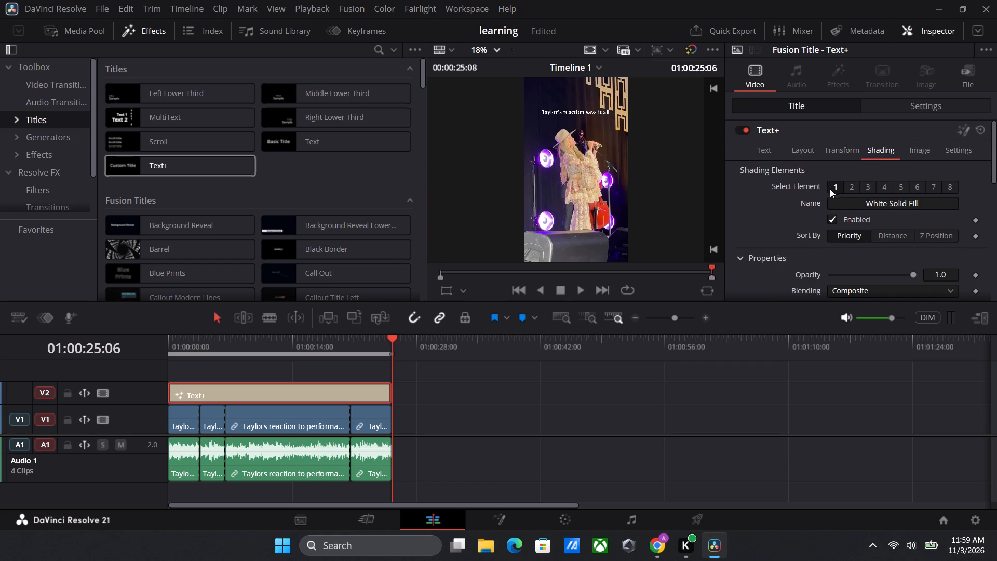
pyautogui.click(950, 190)
pyautogui.click(834, 183)
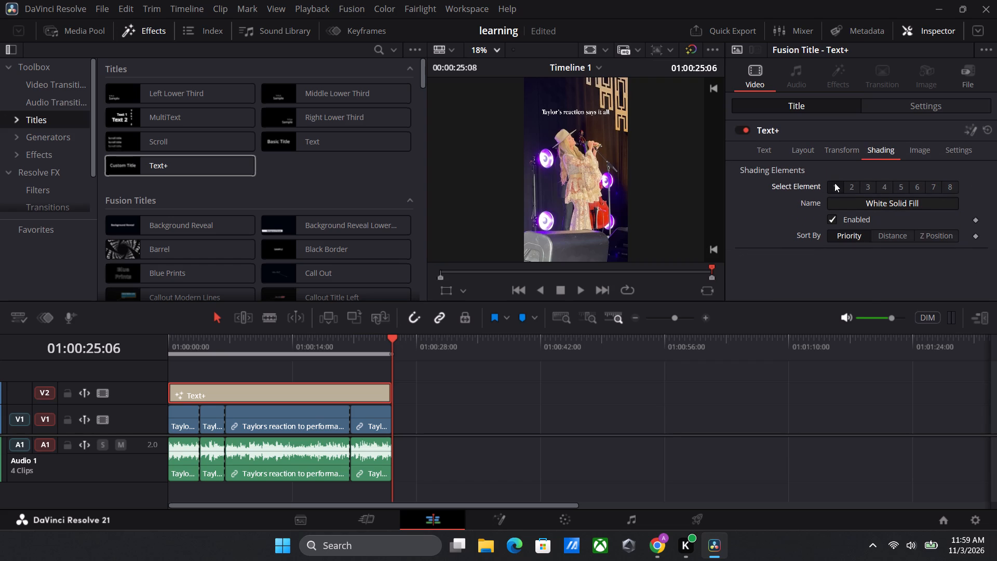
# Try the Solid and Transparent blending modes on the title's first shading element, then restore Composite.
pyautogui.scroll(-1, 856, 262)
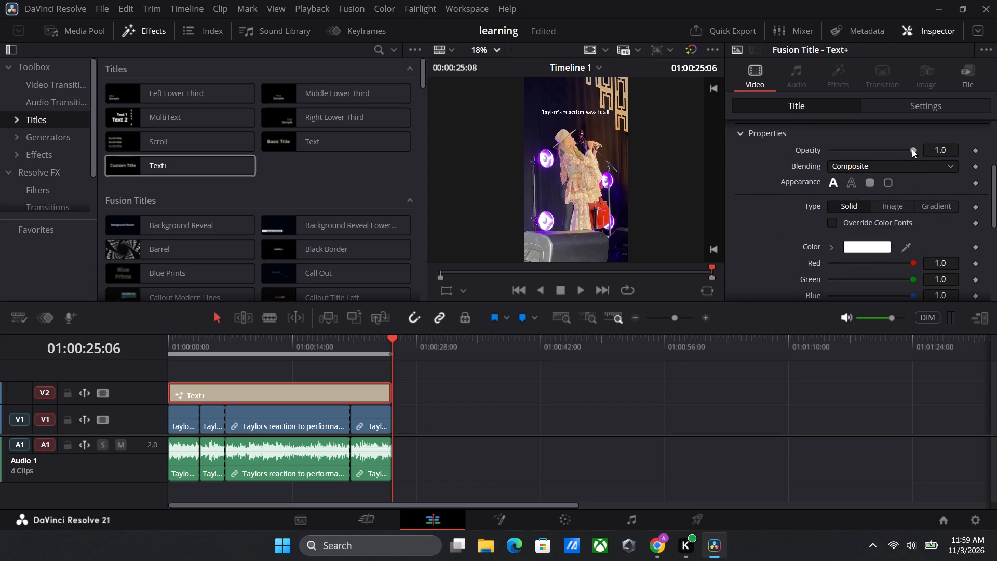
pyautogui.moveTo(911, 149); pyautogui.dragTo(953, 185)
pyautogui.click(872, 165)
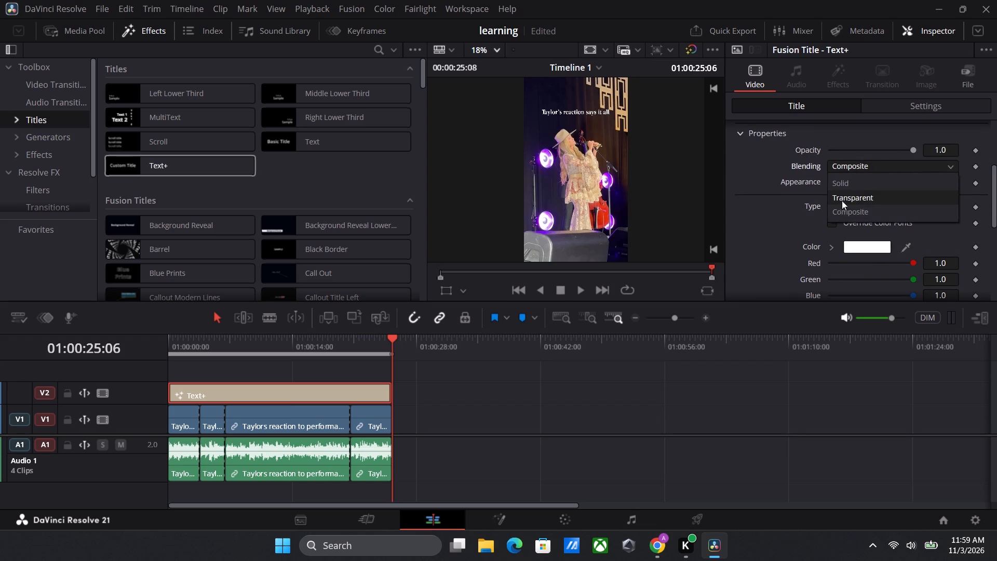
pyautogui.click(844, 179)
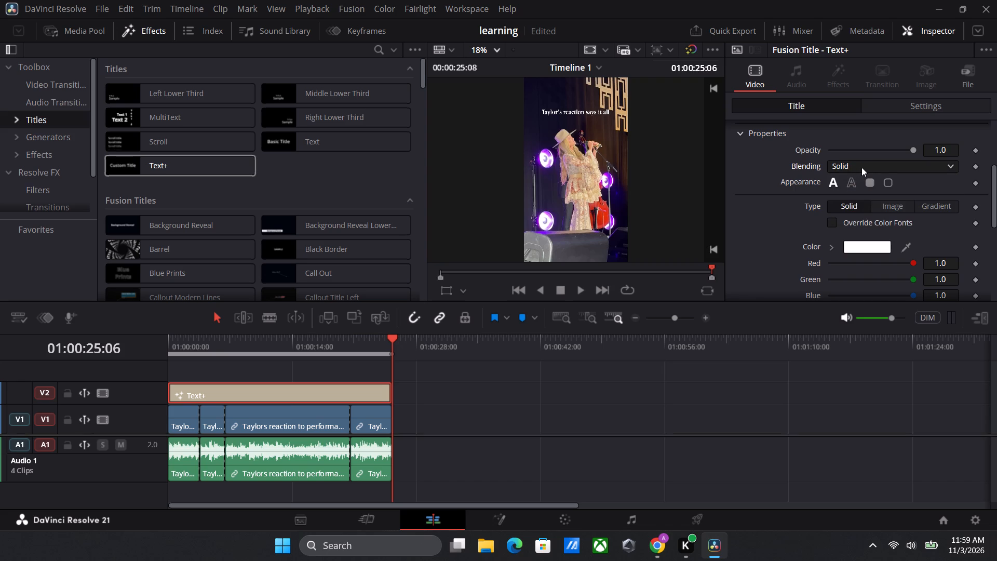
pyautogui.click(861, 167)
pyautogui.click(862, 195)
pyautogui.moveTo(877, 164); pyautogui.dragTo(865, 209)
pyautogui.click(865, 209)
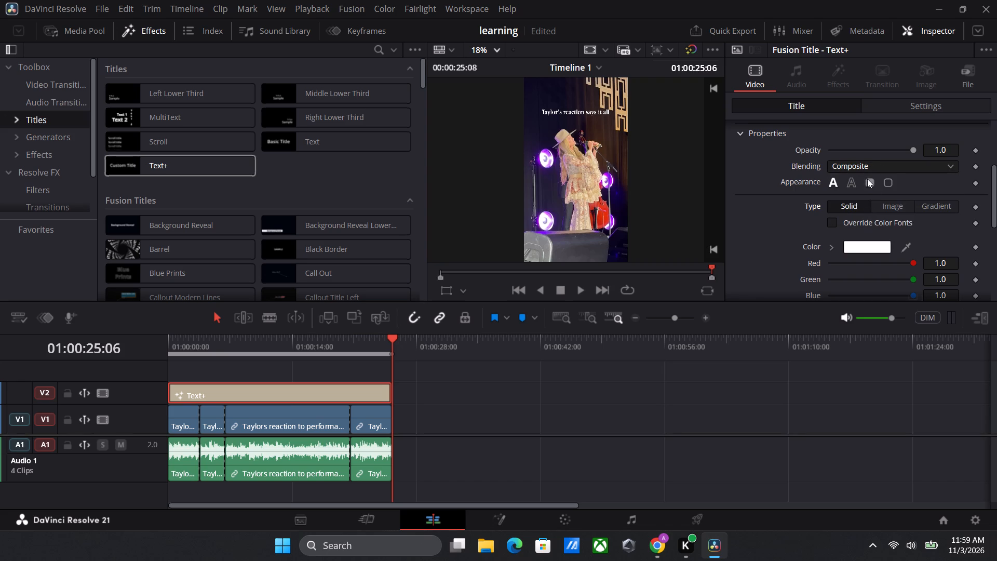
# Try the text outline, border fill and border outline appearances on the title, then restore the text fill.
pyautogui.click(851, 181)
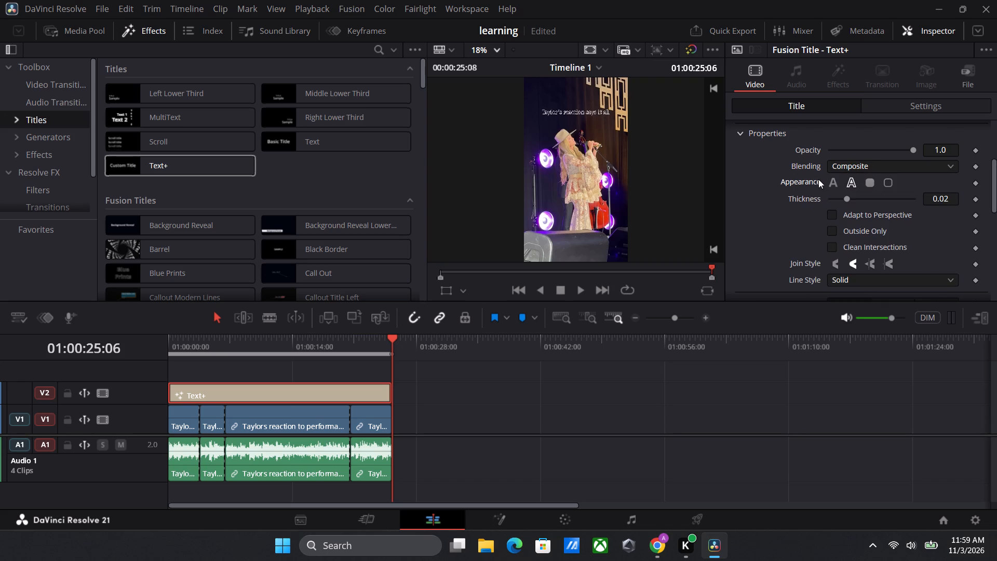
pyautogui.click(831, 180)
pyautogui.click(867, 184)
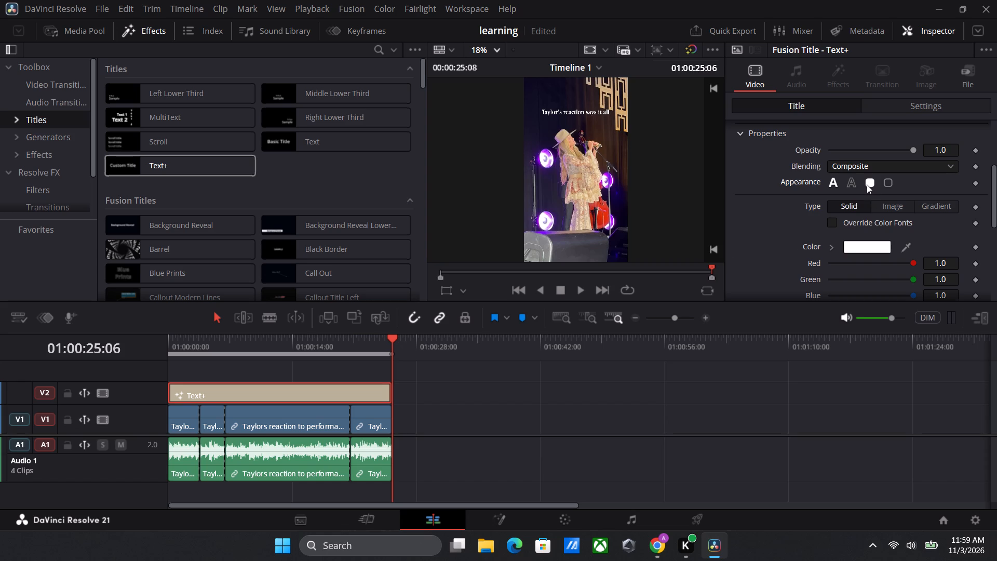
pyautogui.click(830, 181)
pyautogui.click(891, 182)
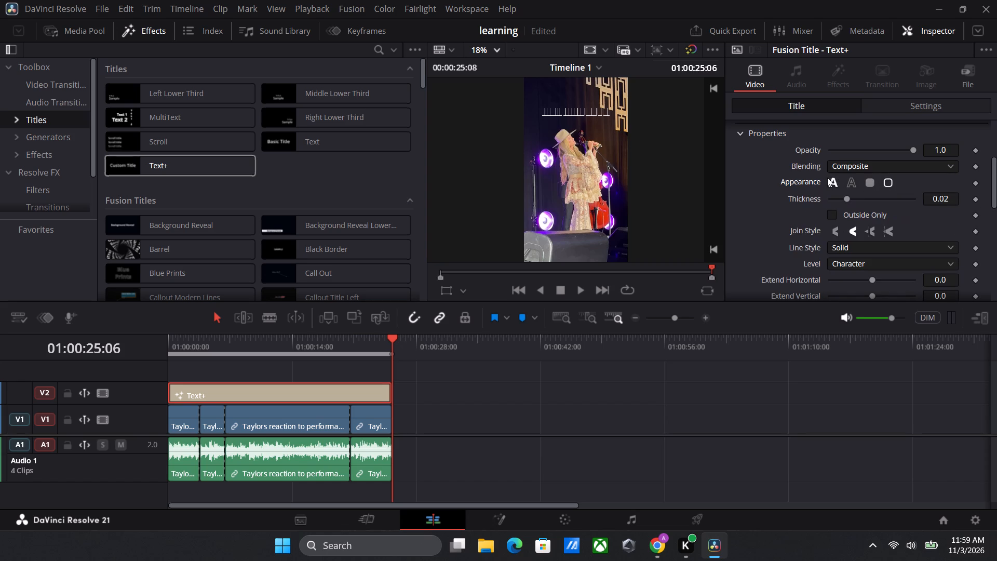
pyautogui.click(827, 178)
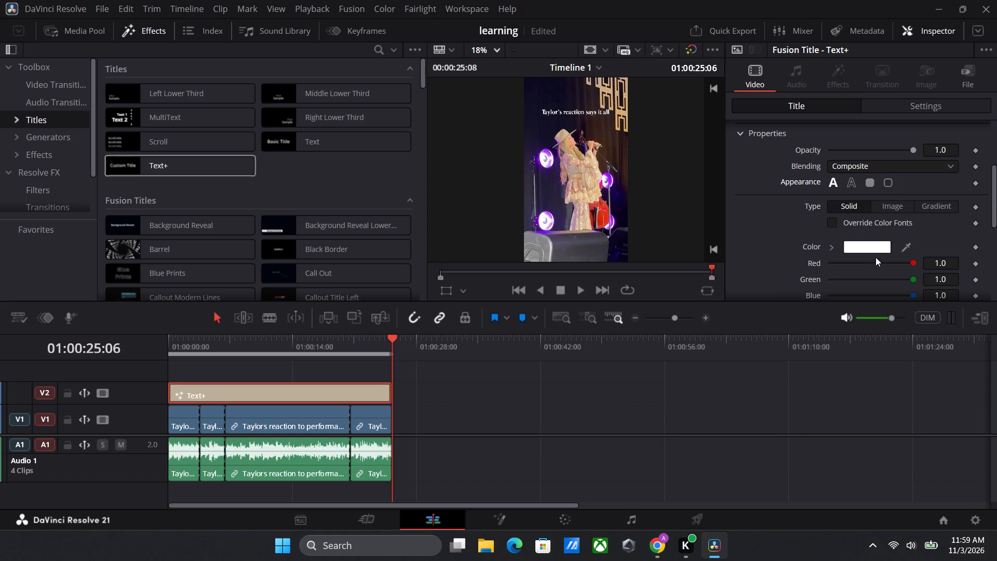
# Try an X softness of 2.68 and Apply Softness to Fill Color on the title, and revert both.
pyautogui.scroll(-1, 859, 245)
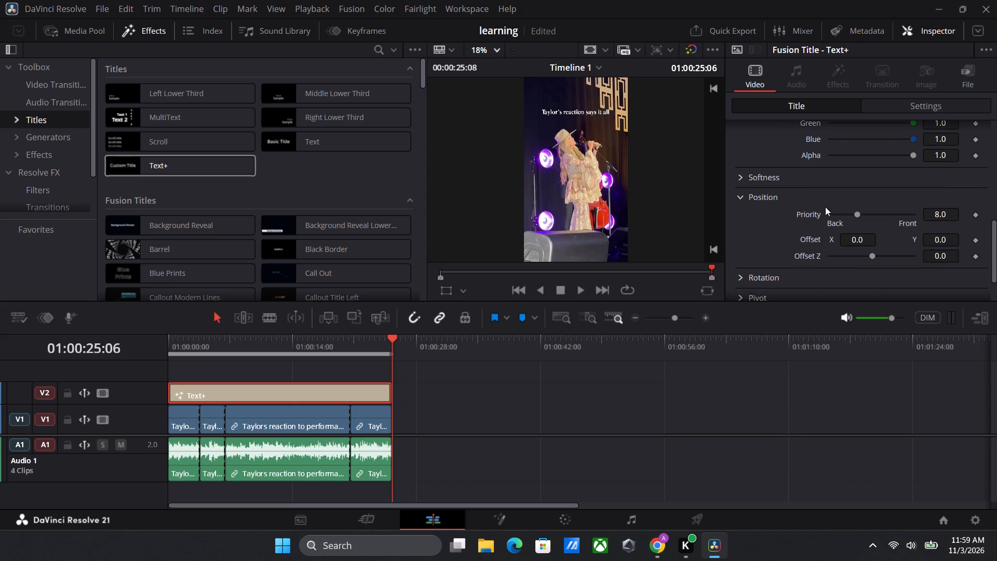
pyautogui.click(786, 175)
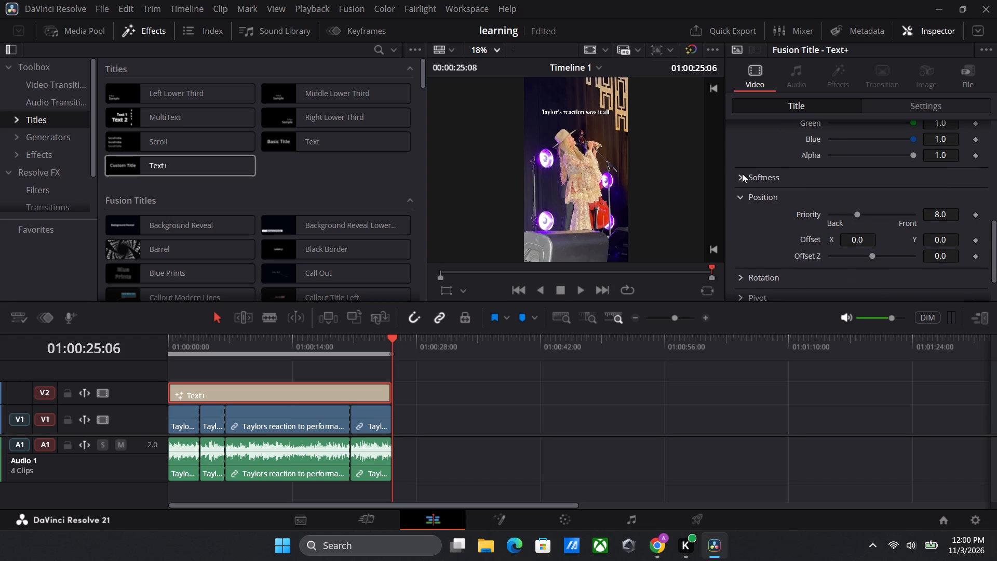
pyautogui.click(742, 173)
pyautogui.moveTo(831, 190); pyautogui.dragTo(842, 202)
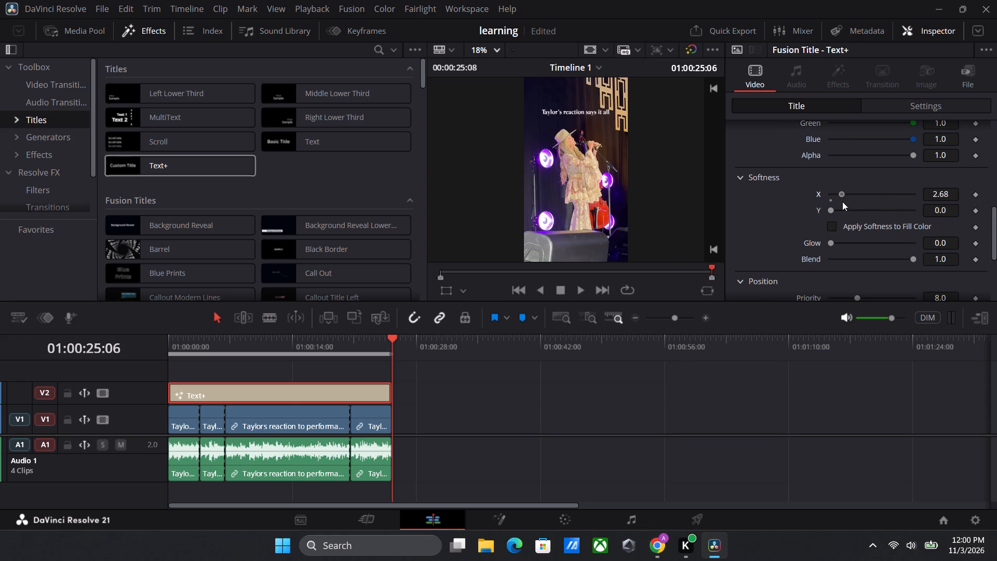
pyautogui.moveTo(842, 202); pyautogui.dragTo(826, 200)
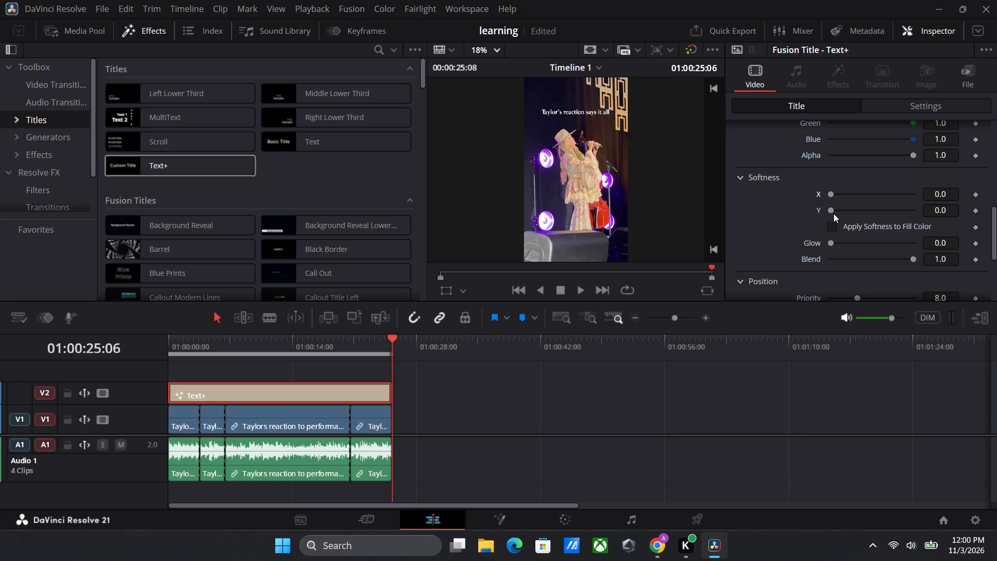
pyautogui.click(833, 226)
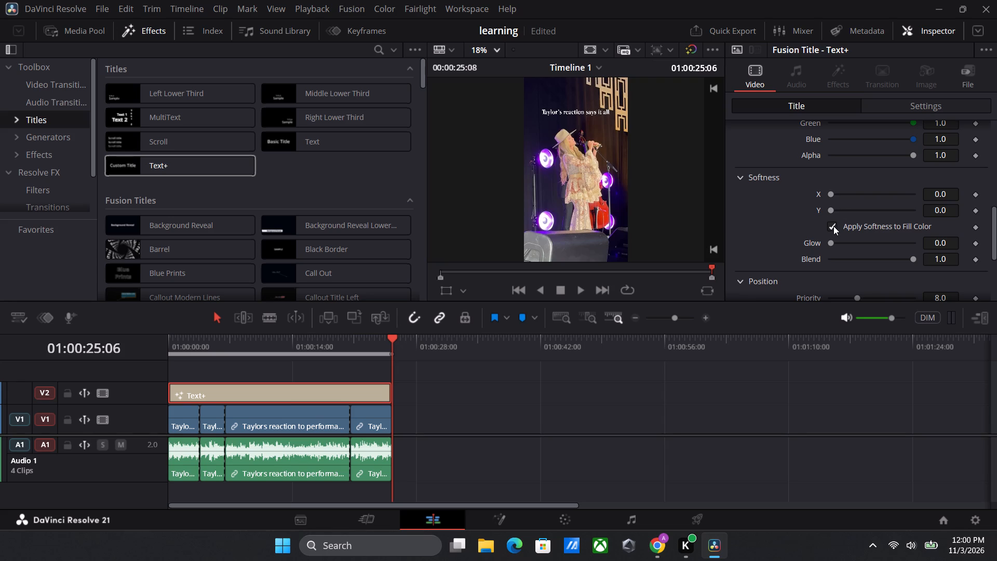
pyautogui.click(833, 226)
# Set the title's softness Glow to 1.0, trying Blend at 0.0 and returning it to 1.0.
pyautogui.click(827, 242)
pyautogui.moveTo(830, 242); pyautogui.dragTo(950, 236)
pyautogui.moveTo(912, 255); pyautogui.dragTo(830, 261)
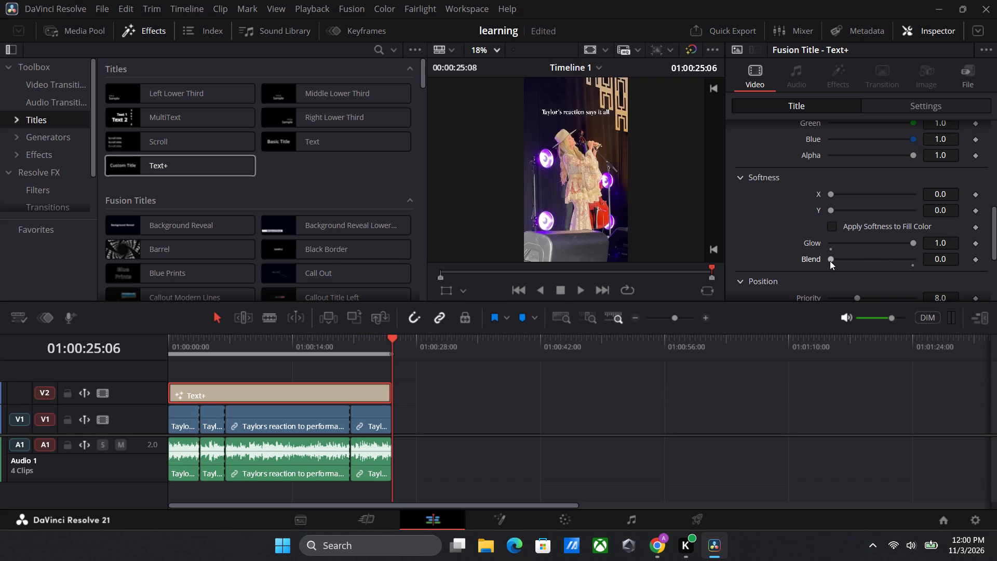
pyautogui.moveTo(833, 258); pyautogui.dragTo(933, 278)
# Look through the title's remaining Shading options and its Image and Transform settings.
pyautogui.scroll(-2, 879, 247)
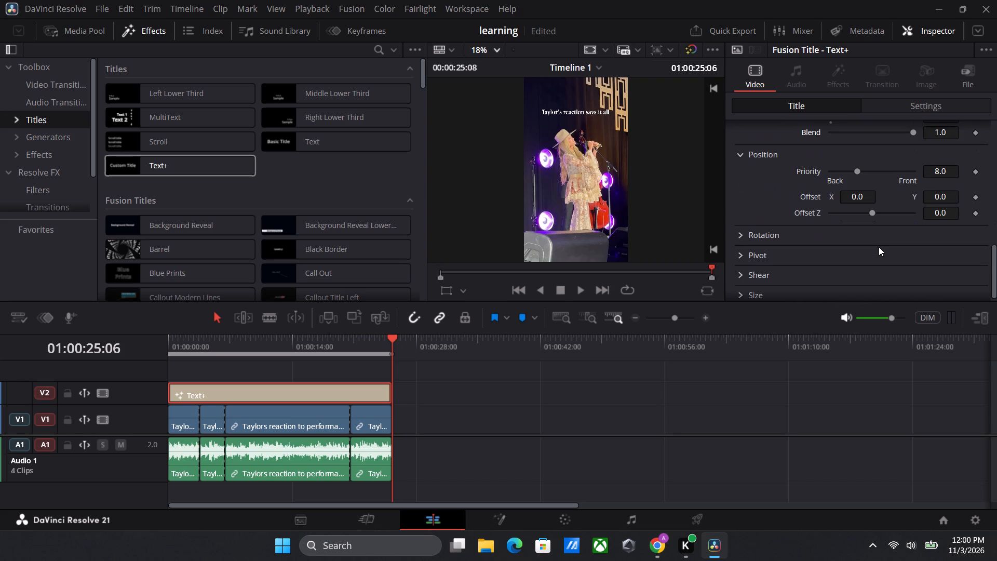
pyautogui.scroll(-1, 879, 247)
pyautogui.scroll(2, 873, 300)
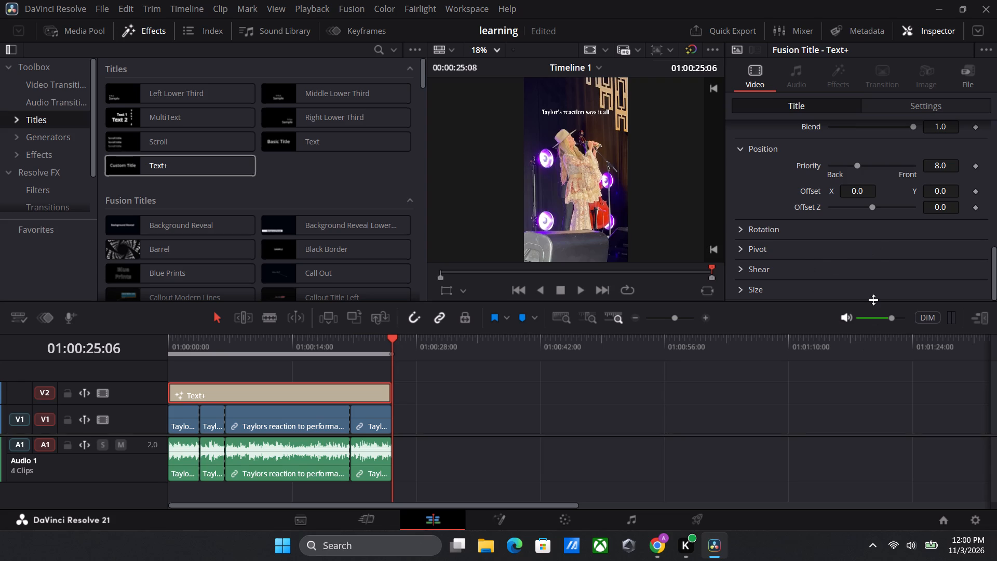
pyautogui.scroll(4, 873, 300)
pyautogui.scroll(9, 829, 181)
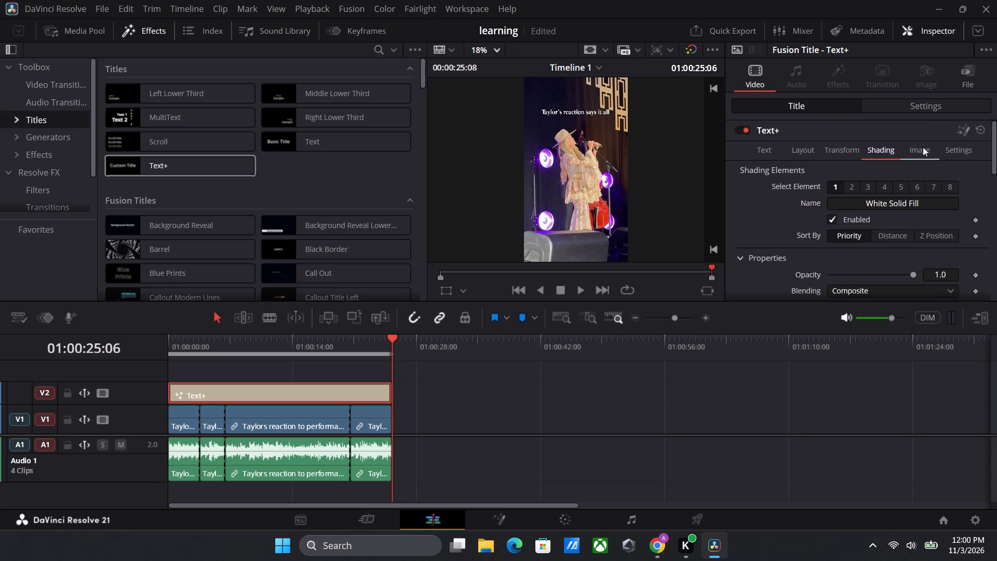
pyautogui.click(923, 147)
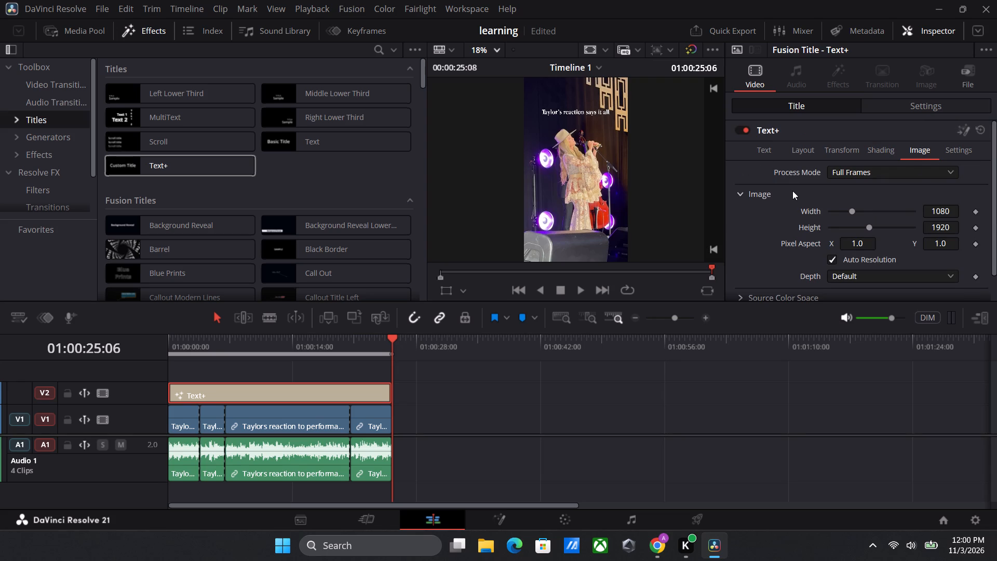
pyautogui.scroll(-2, 792, 191)
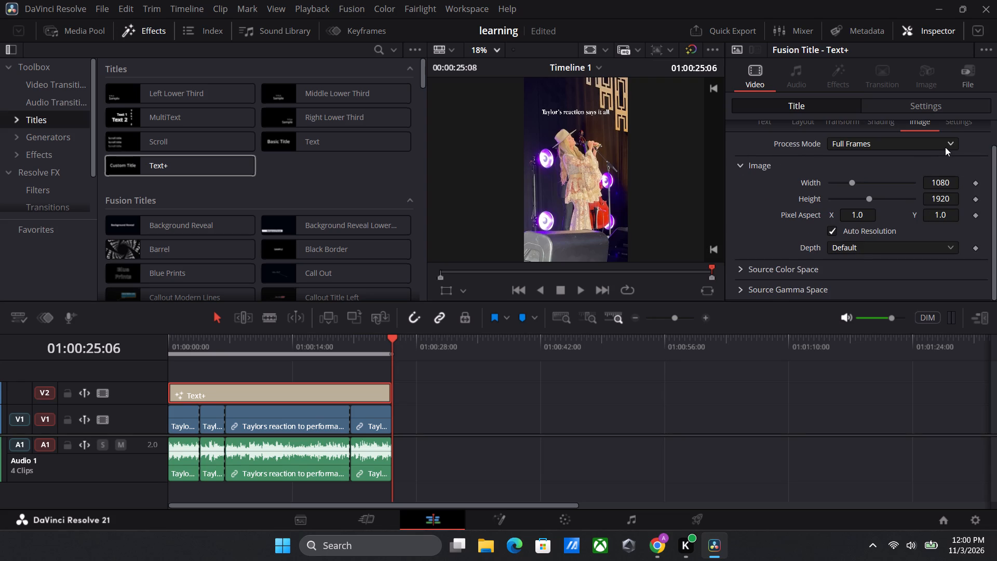
pyautogui.scroll(2, 945, 147)
pyautogui.click(845, 142)
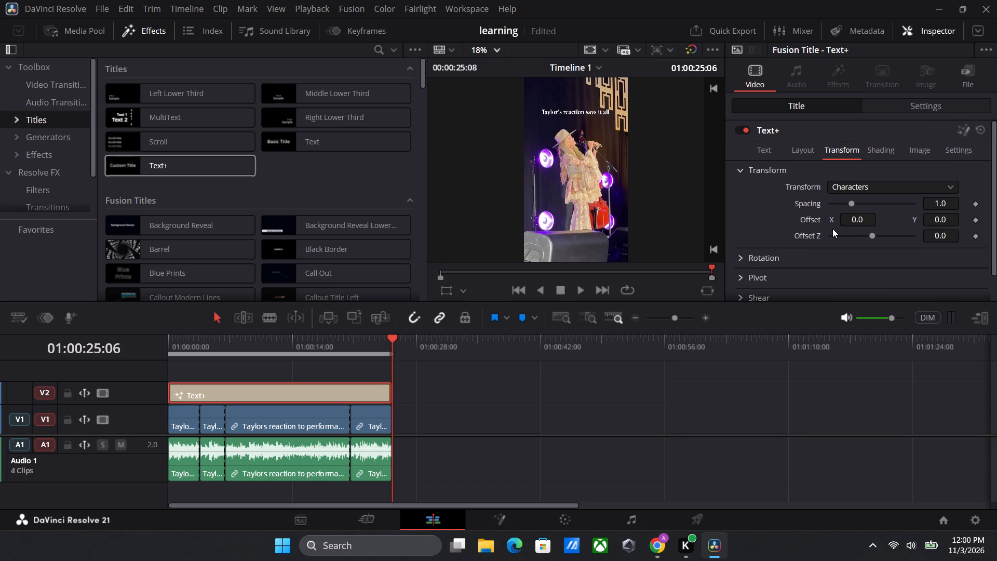
pyautogui.scroll(-1, 804, 231)
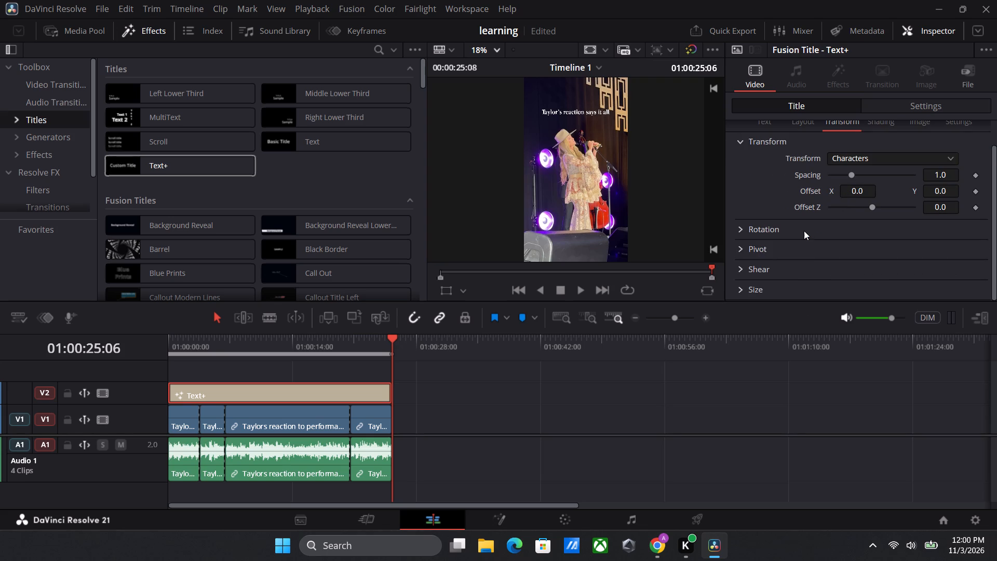
pyautogui.scroll(-1, 804, 231)
pyautogui.scroll(1, 792, 183)
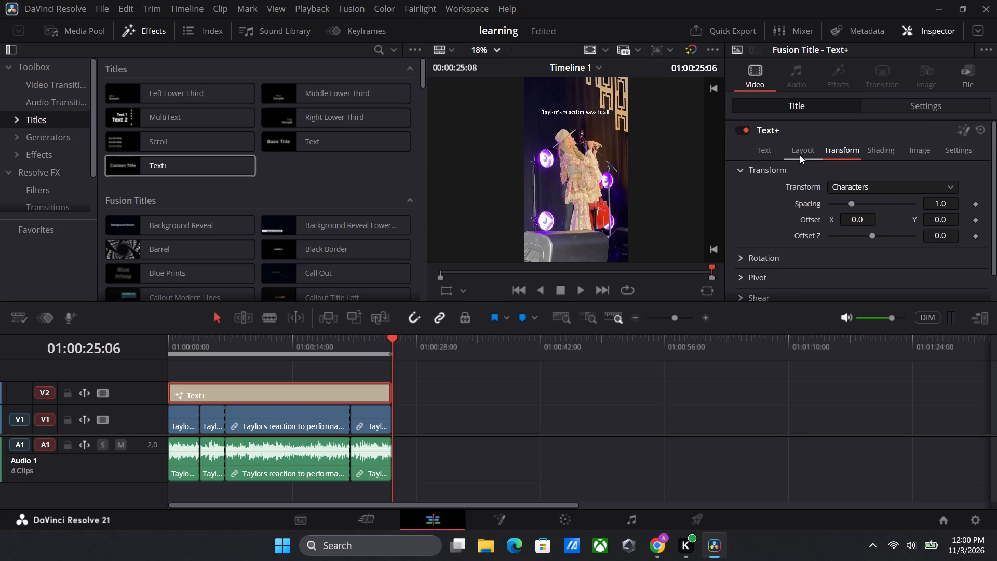
# Examine the title's Layout settings down to Background, including its color choices, without changing any of them.
pyautogui.click(800, 154)
pyautogui.scroll(-1, 823, 264)
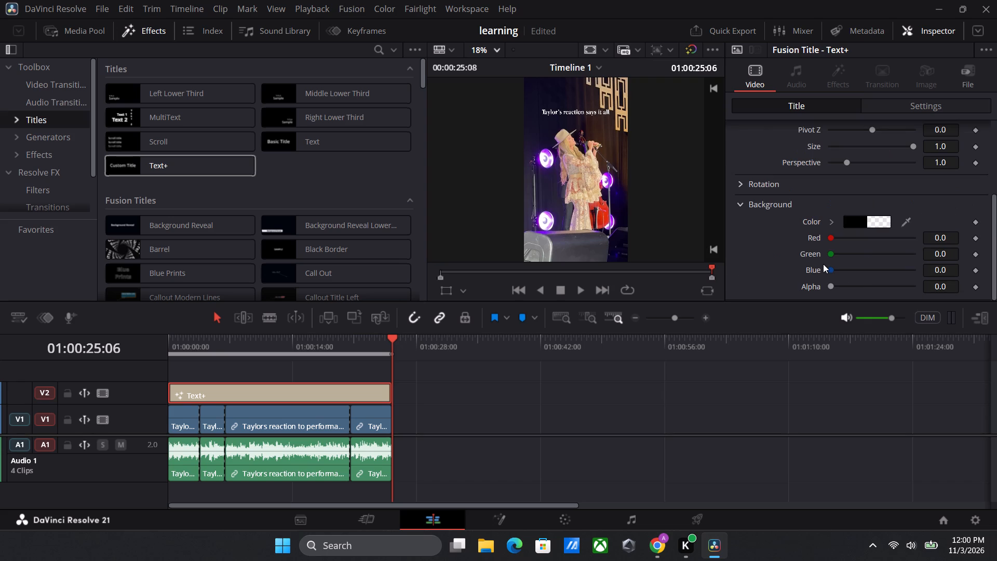
pyautogui.scroll(-1, 823, 264)
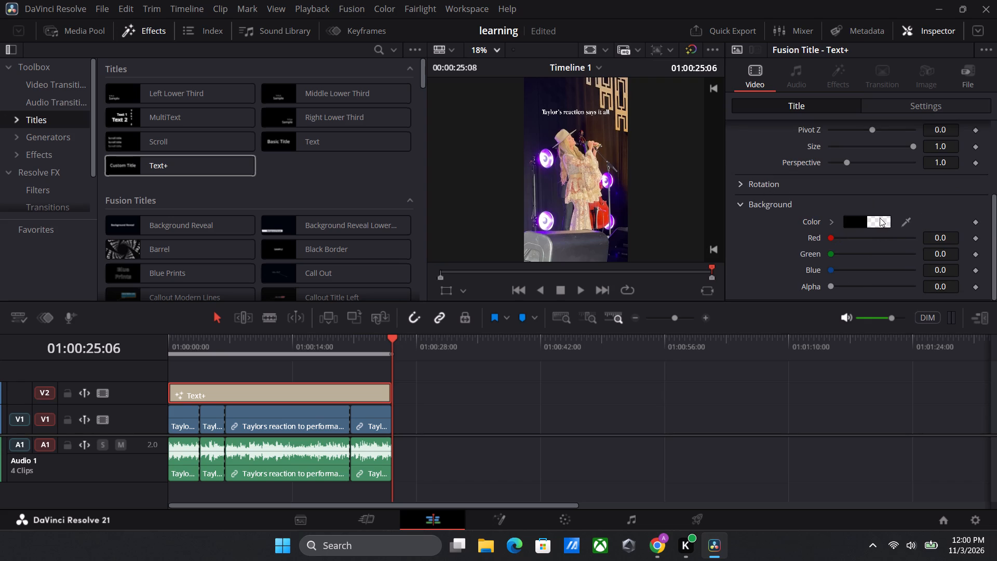
pyautogui.click(880, 218)
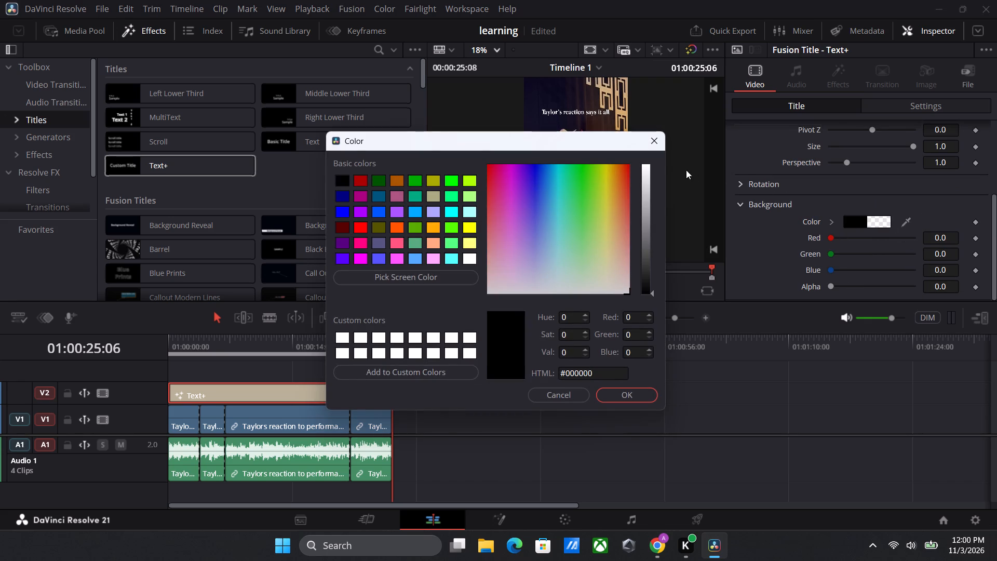
pyautogui.click(643, 139)
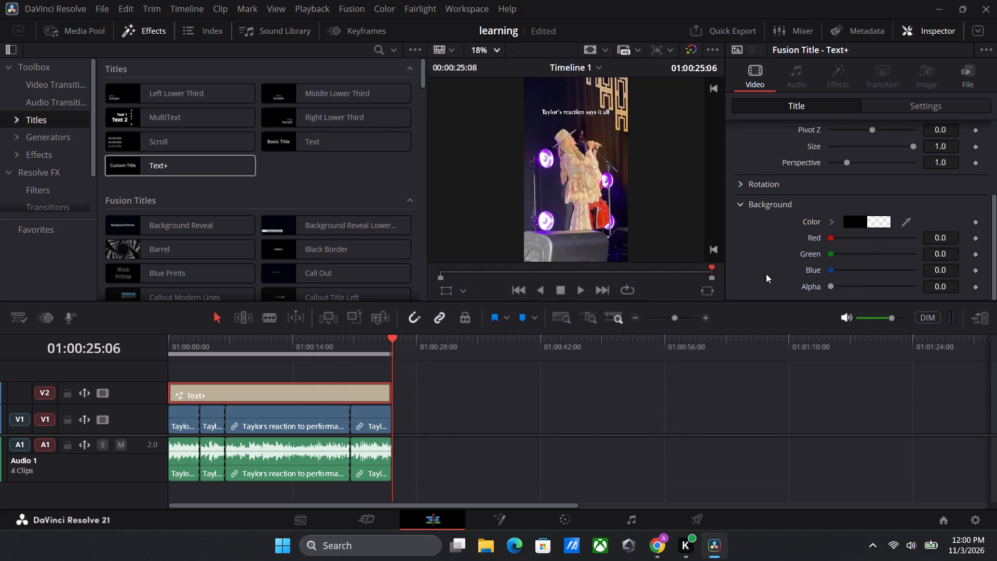
pyautogui.click(983, 320)
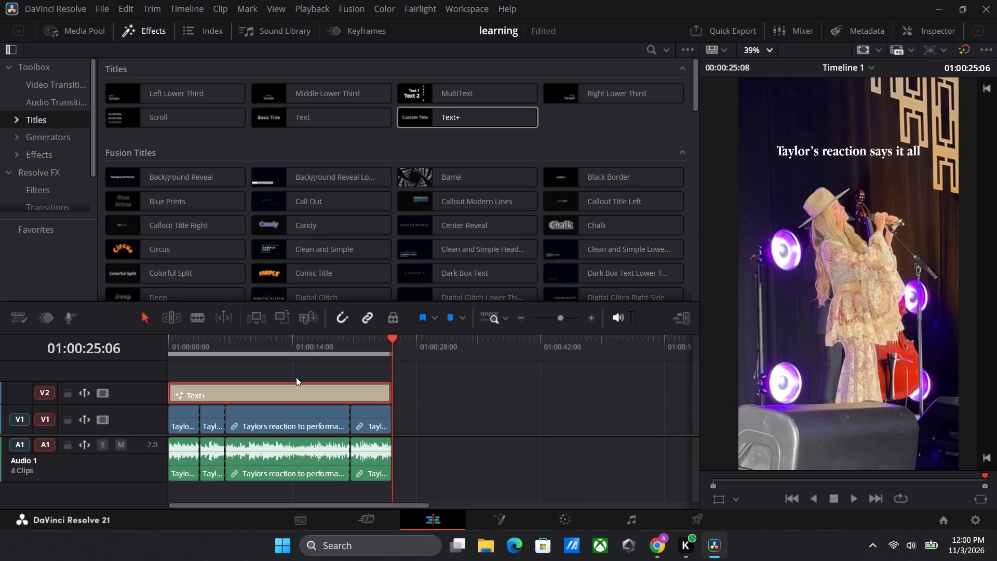
pyautogui.moveTo(236, 348); pyautogui.dragTo(124, 346)
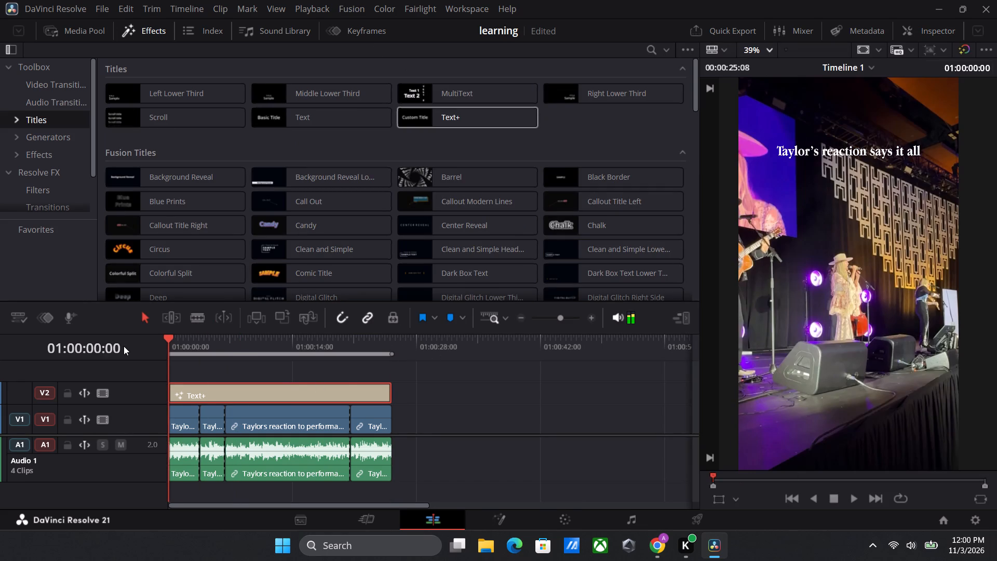
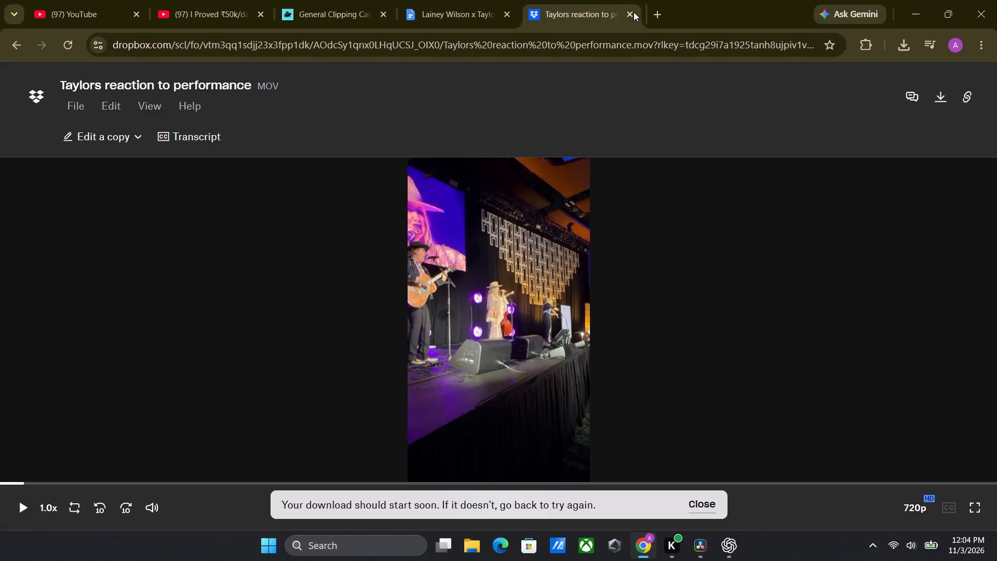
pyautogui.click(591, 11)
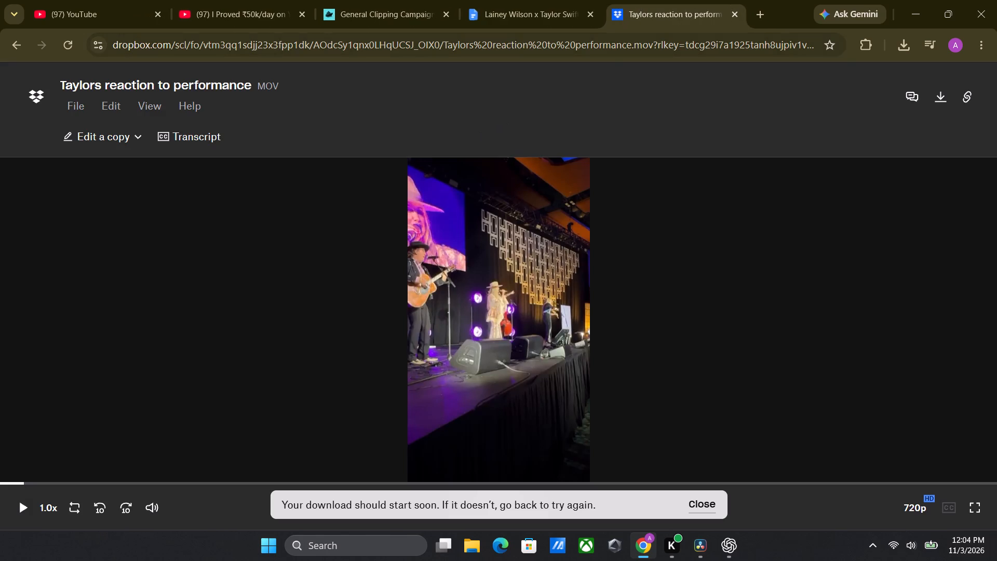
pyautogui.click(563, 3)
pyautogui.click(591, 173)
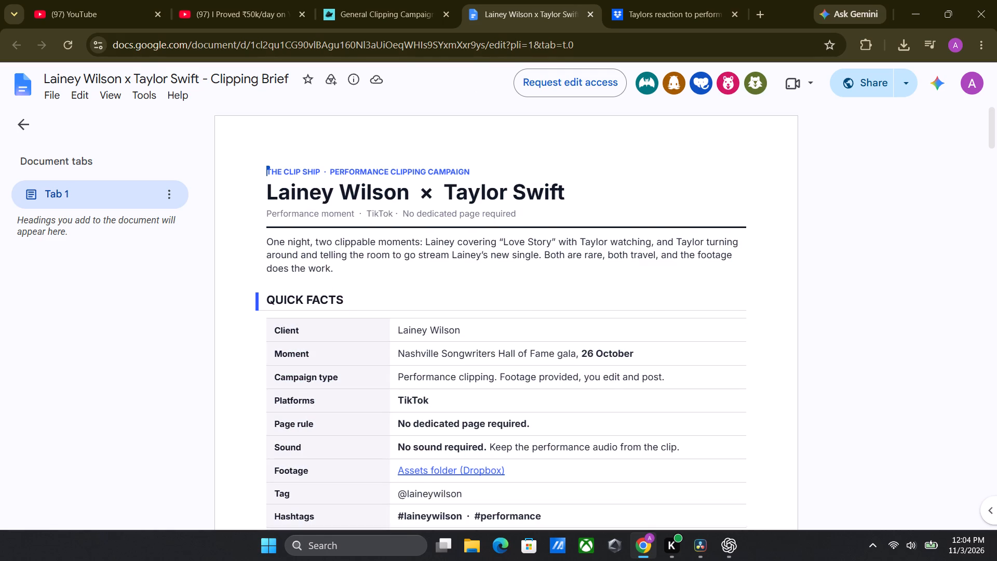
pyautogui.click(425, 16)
# Switch to DaVinci Resolve and return the playhead to the start of Timeline 1.
pyautogui.hotkey('alt', 'Tab')
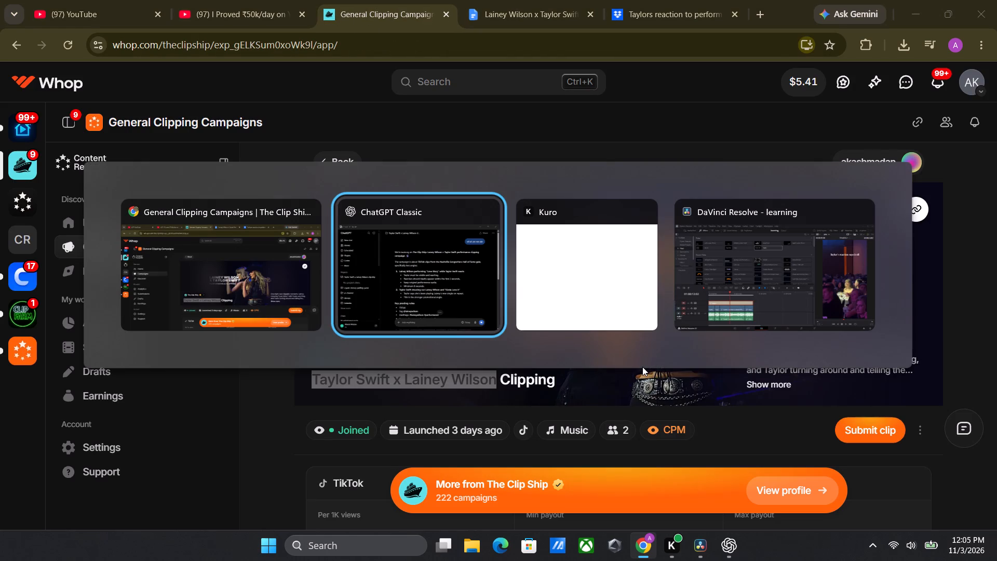
pyautogui.hotkey('alt', 'Tab')
pyautogui.hotkey('alt', 'Tab')
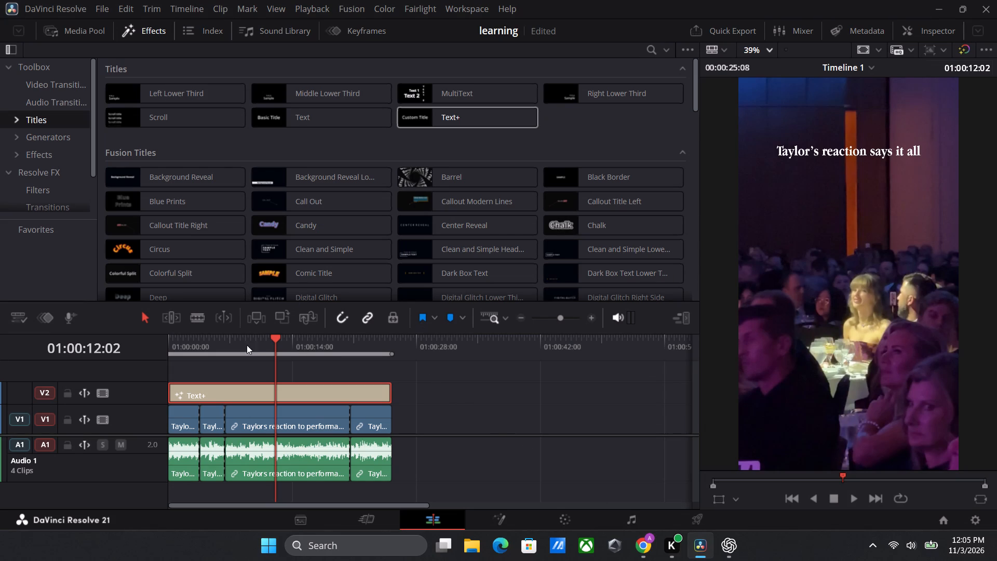
pyautogui.moveTo(238, 345); pyautogui.dragTo(106, 346)
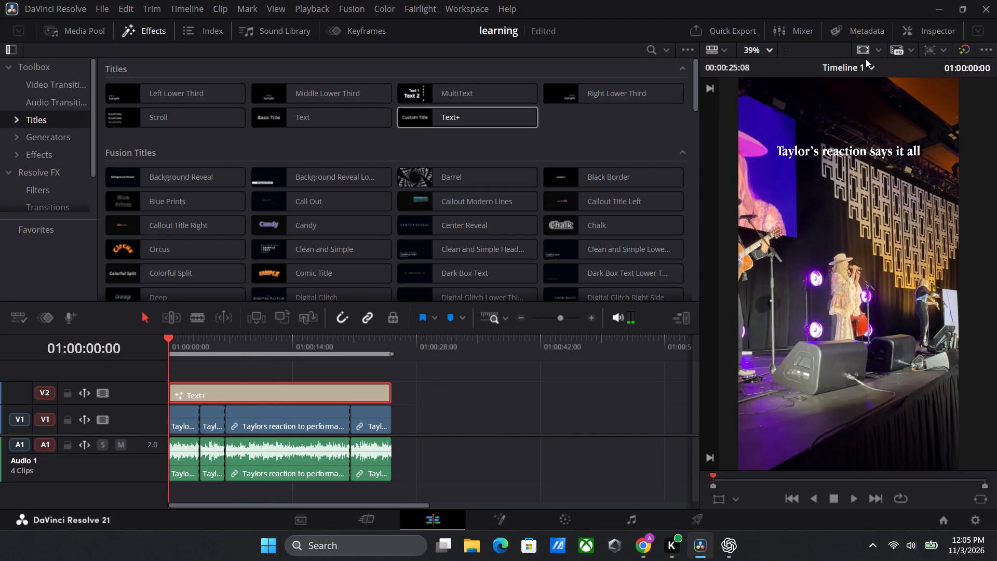
# On the Deliver page, set the render file name to "taylor's reaction".
pyautogui.click(705, 514)
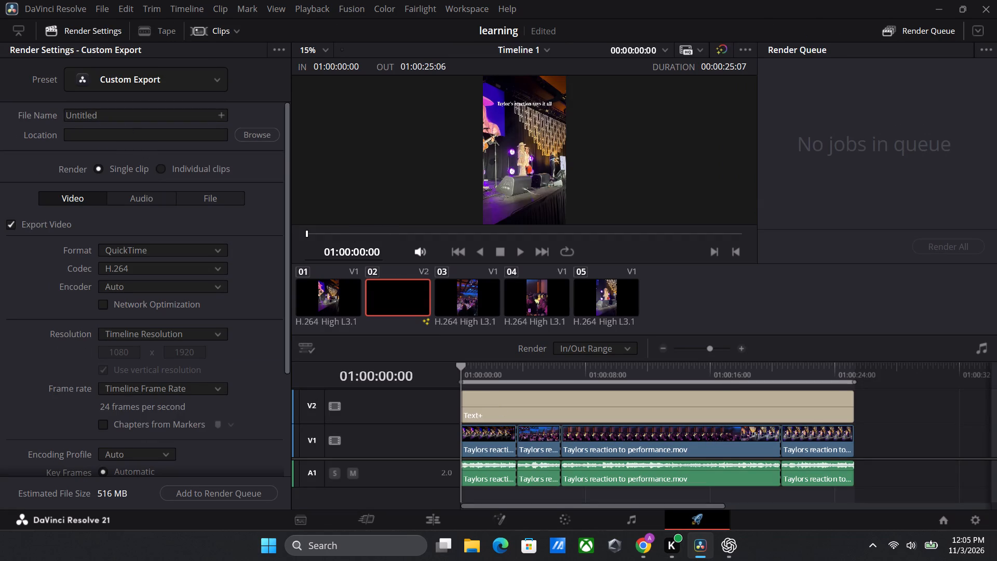
pyautogui.click(118, 114)
pyautogui.moveTo(118, 114); pyautogui.dragTo(0, 99)
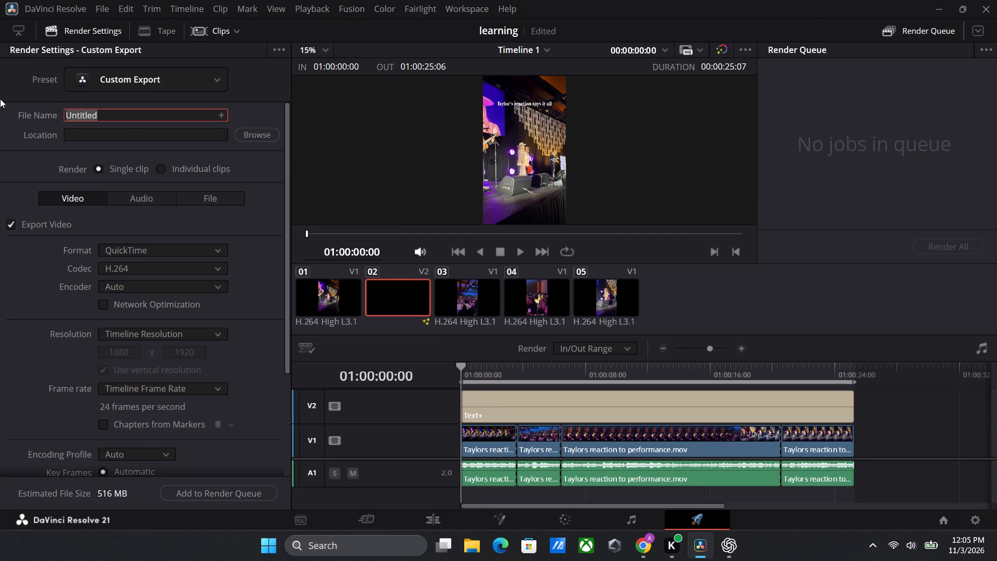
pyautogui.write('taypl')
pyautogui.press('BackSpace')
pyautogui.press('BackSpace')
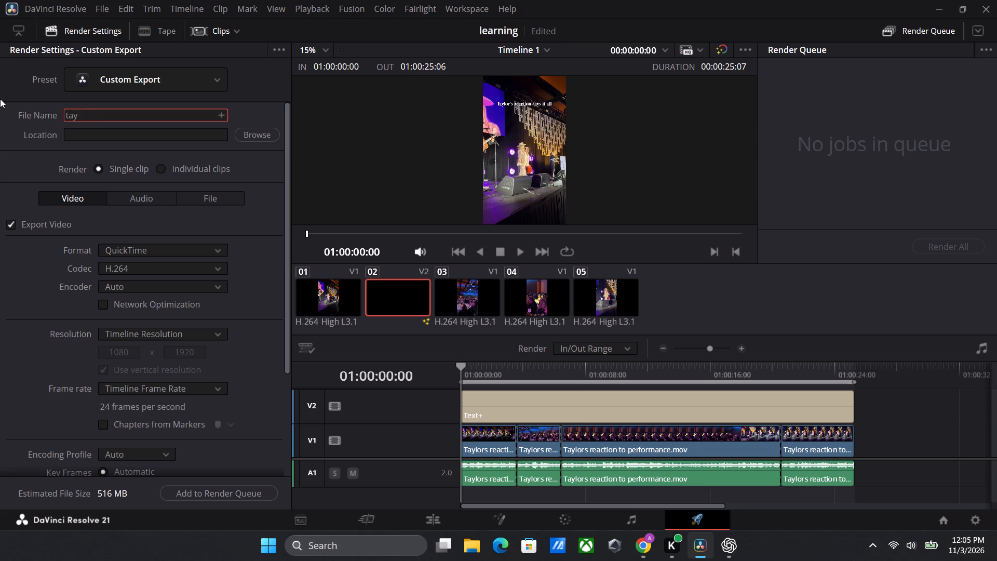
pyautogui.write("lor's reactions")
pyautogui.press('BackSpace')
pyautogui.click(276, 126)
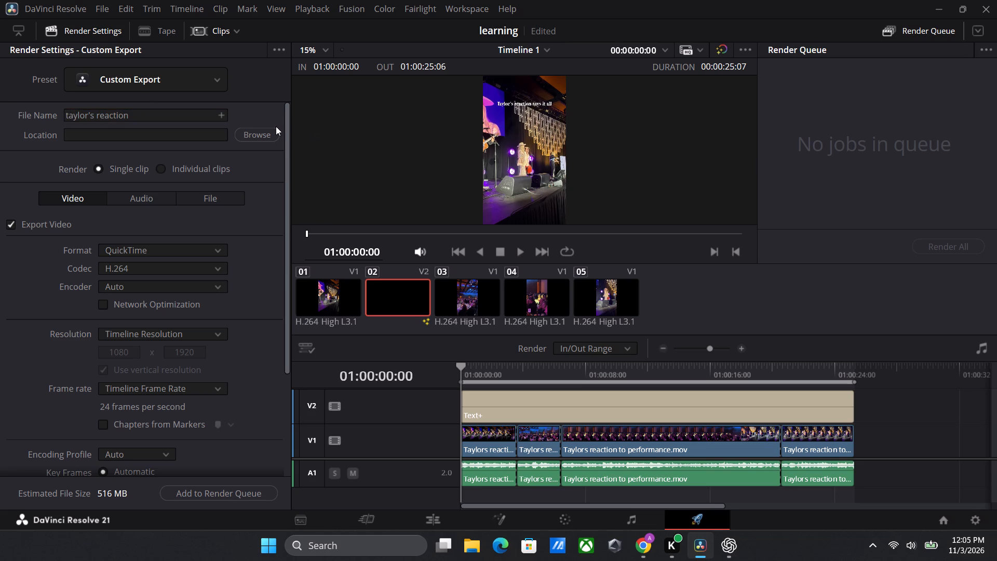
# Set the render location to a new folder named "taylor" inside the desktop's "editing" folder.
pyautogui.click(253, 136)
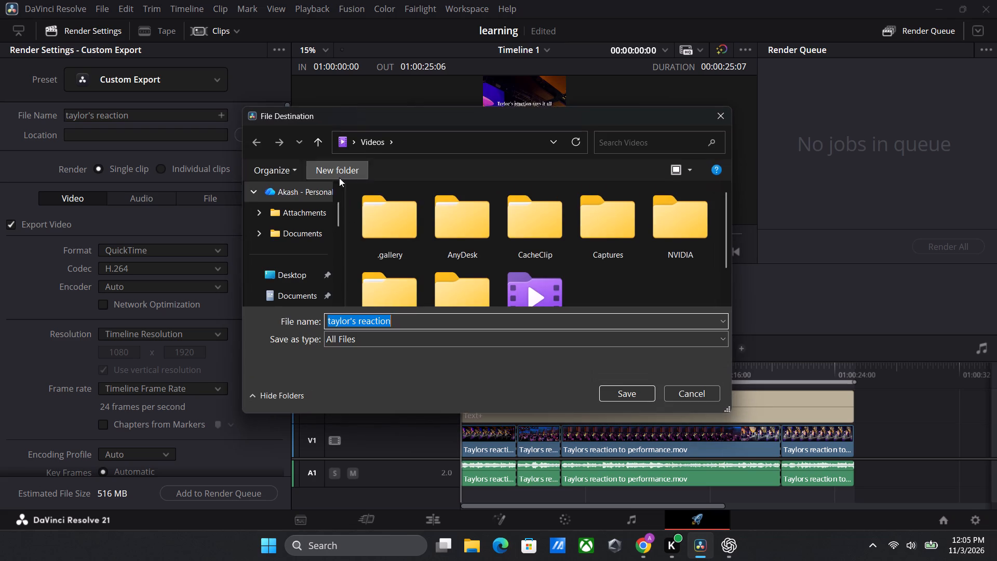
pyautogui.click(299, 273)
pyautogui.doubleClick(476, 227)
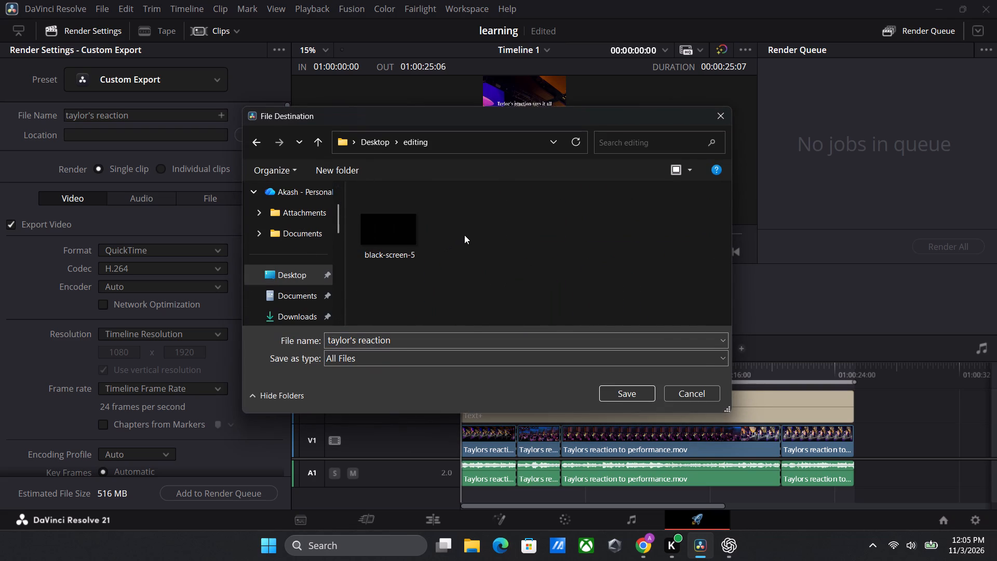
pyautogui.rightClick(487, 240)
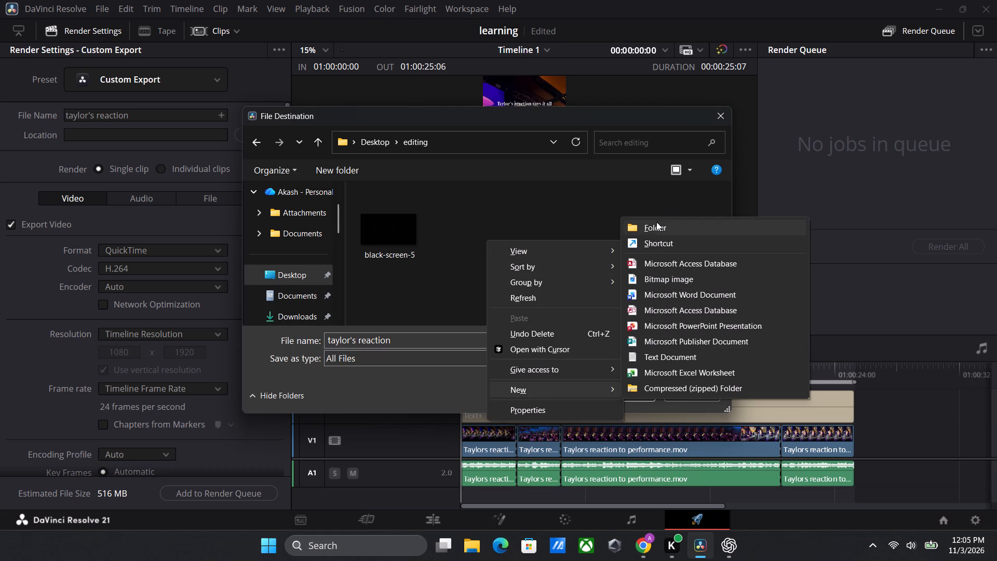
pyautogui.click(650, 229)
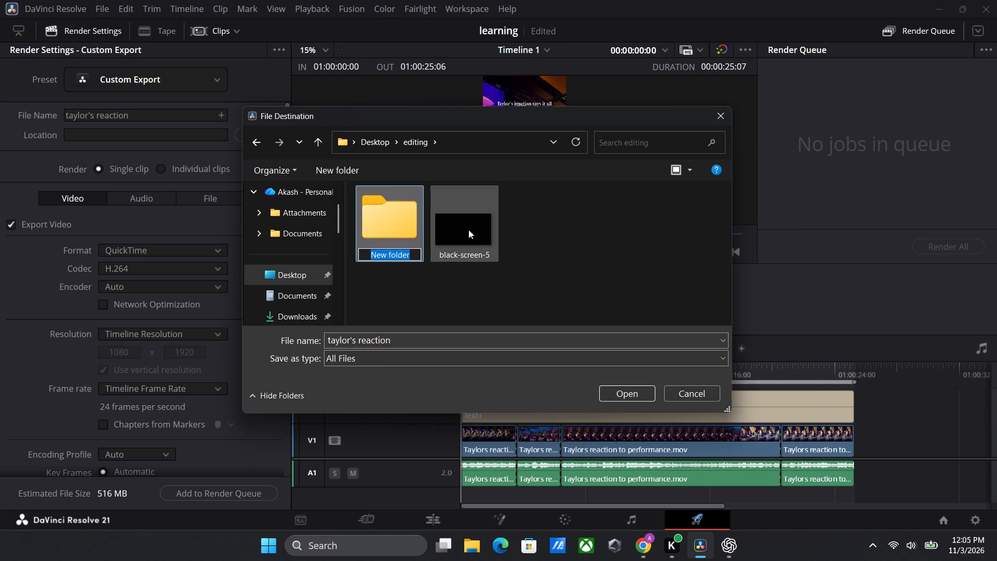
pyautogui.write('ta')
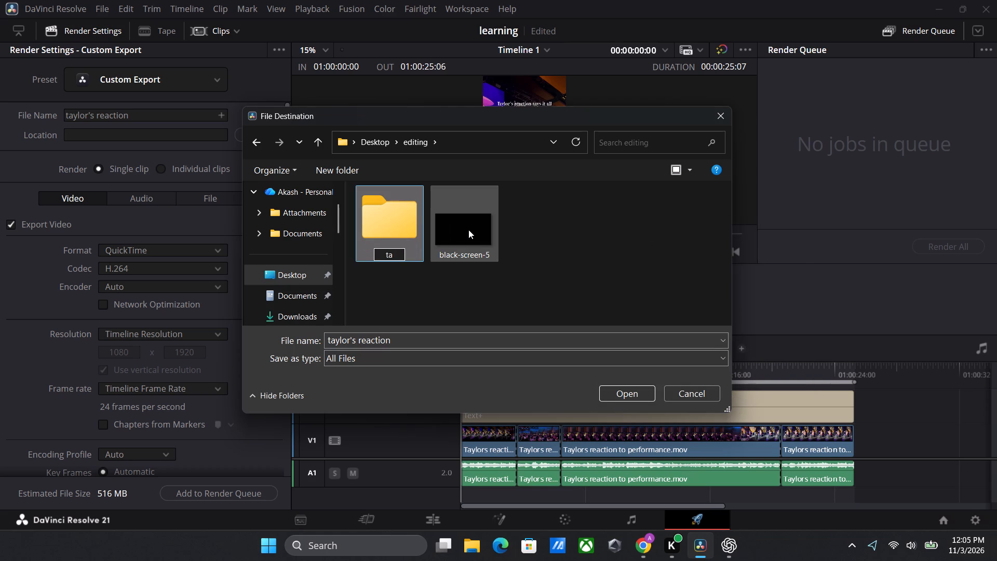
pyautogui.write('ylor')
pyautogui.press('Return')
pyautogui.doubleClick(361, 230)
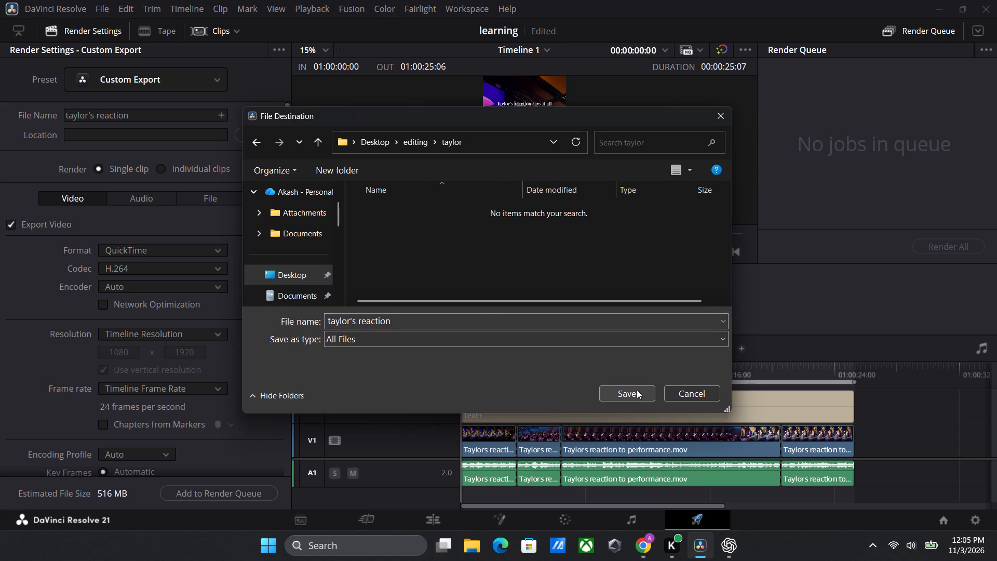
pyautogui.click(637, 390)
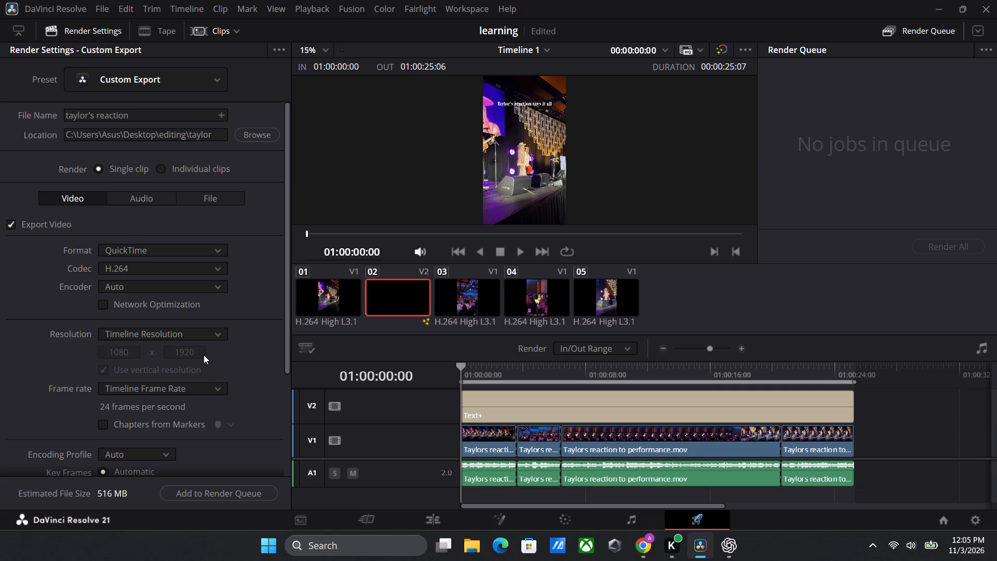
# Add the export to the render queue with the current custom settings and render it.
pyautogui.scroll(-6, 204, 355)
pyautogui.click(215, 499)
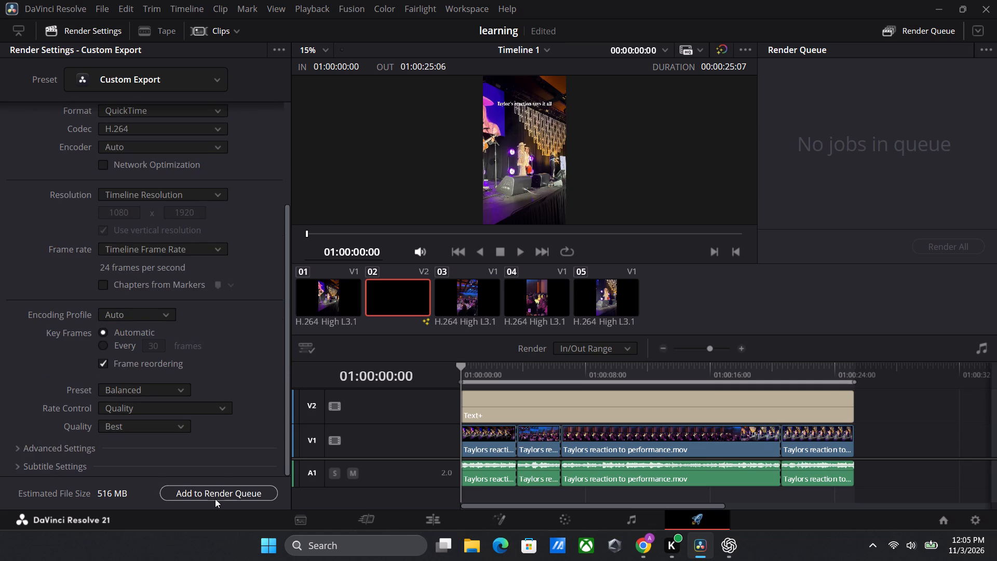